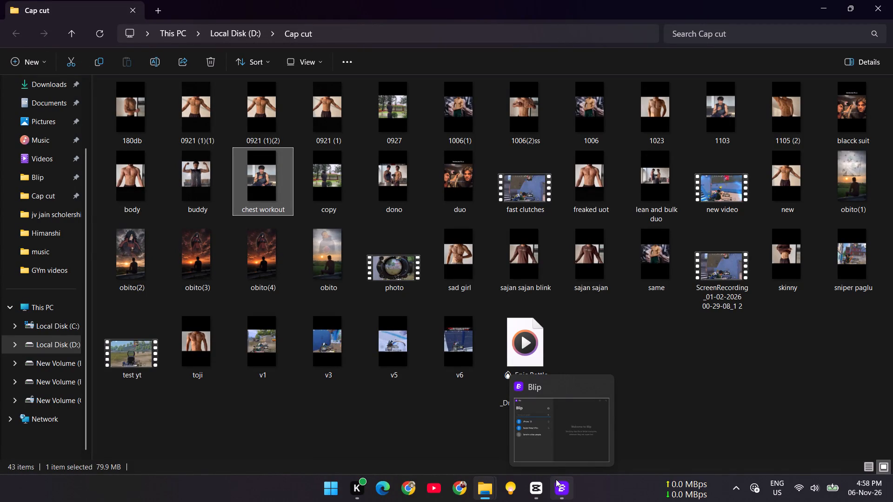
Send the chest workout video from the Cap cut folder to iPhone 13 with Blip and close the transfer windows.
{"action": "left_click", "coordinate": [564, 490]}
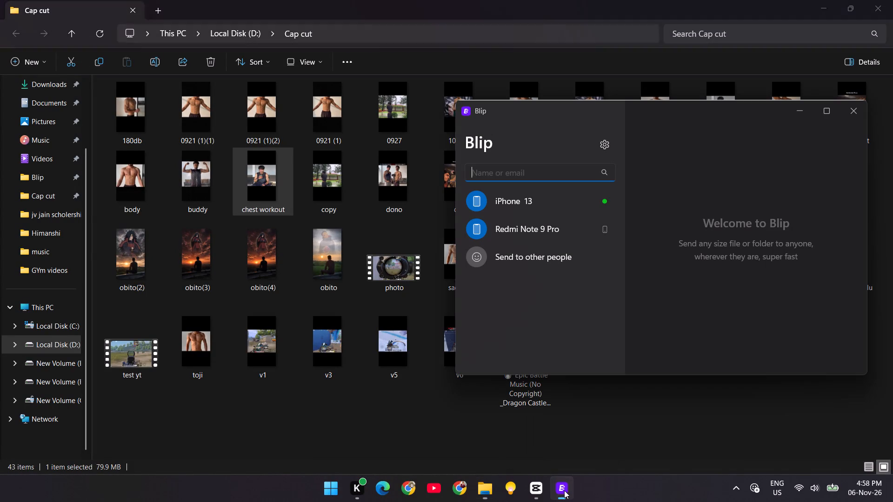
{"action": "left_click", "coordinate": [499, 202]}
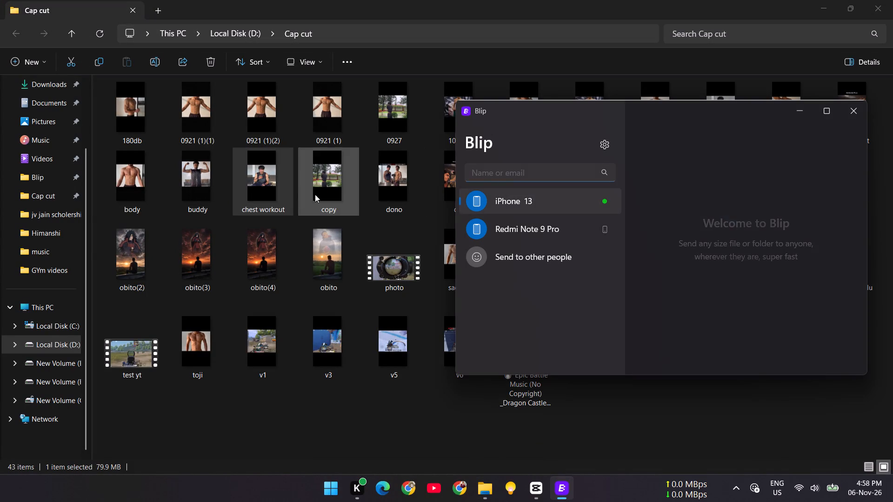
{"action": "left_click_drag", "start_coordinate": [267, 179], "coordinate": [732, 259]}
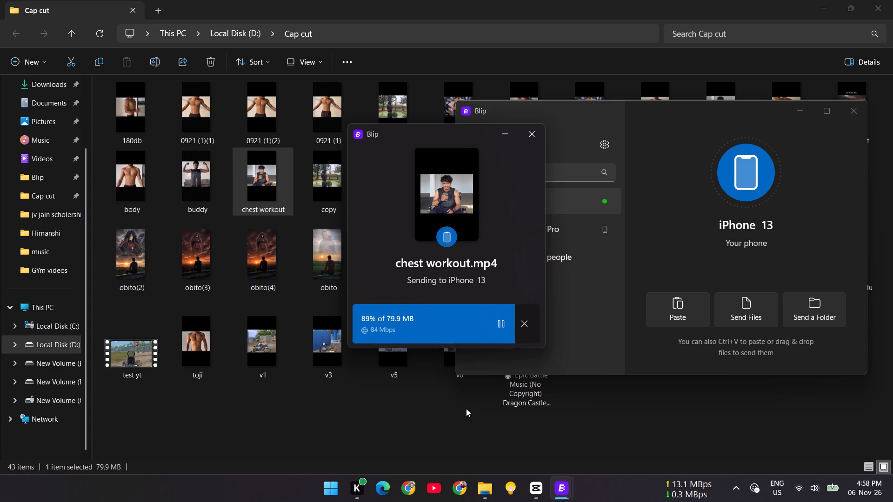
{"action": "left_click", "coordinate": [451, 329]}
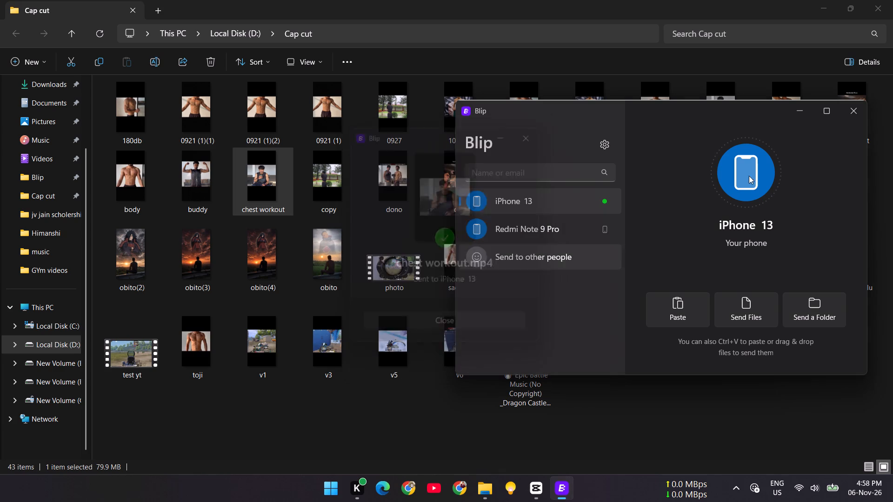
{"action": "left_click", "coordinate": [853, 117]}
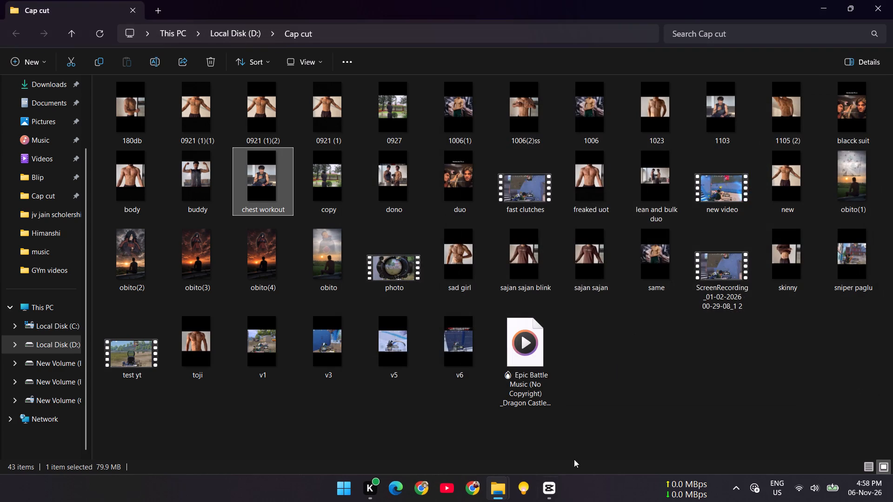
{"action": "left_click", "coordinate": [549, 487]}
{"action": "left_click", "coordinate": [619, 405]}
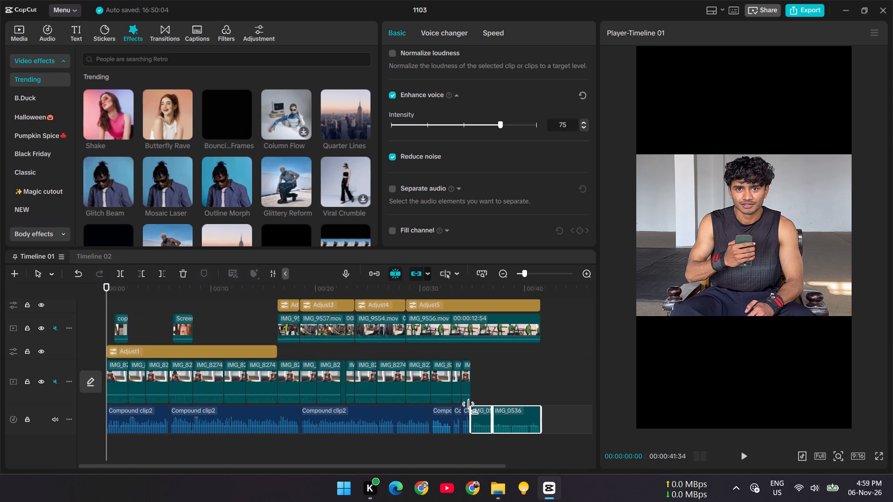
{"action": "scroll", "coordinate": [266, 391], "scroll_direction": "up", "scroll_amount": 2}
{"action": "scroll", "coordinate": [266, 391], "scroll_direction": "down", "scroll_amount": 1}
{"action": "scroll", "coordinate": [266, 391], "scroll_direction": "up", "scroll_amount": 7}
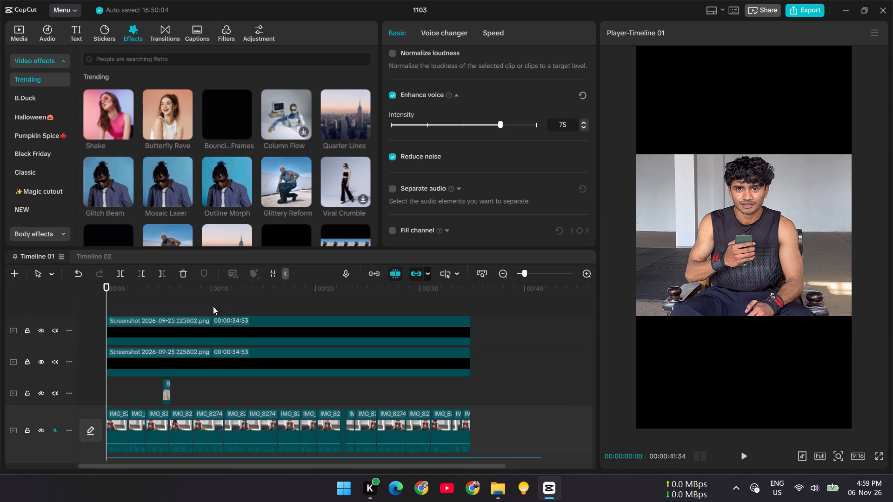
{"action": "scroll", "coordinate": [264, 207], "scroll_direction": "down", "scroll_amount": 2}
{"action": "left_click", "coordinate": [20, 21]}
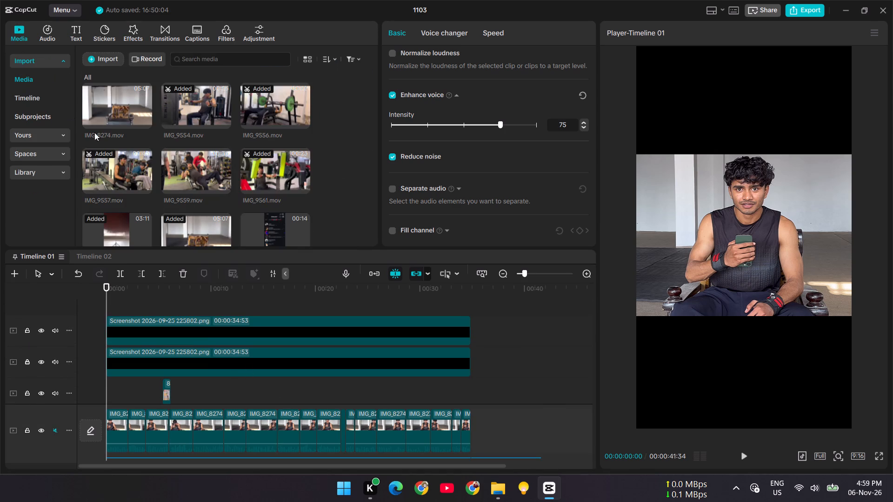
{"action": "scroll", "coordinate": [264, 136], "scroll_direction": "down", "scroll_amount": 2}
{"action": "left_click", "coordinate": [272, 130]}
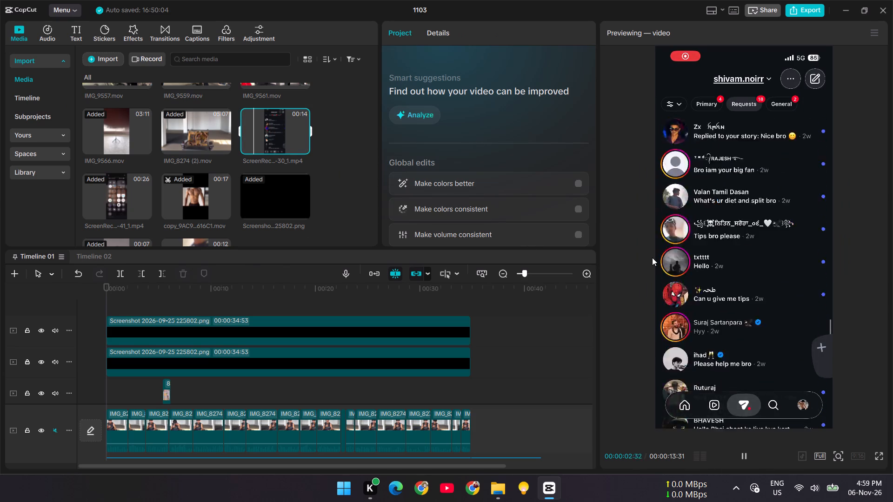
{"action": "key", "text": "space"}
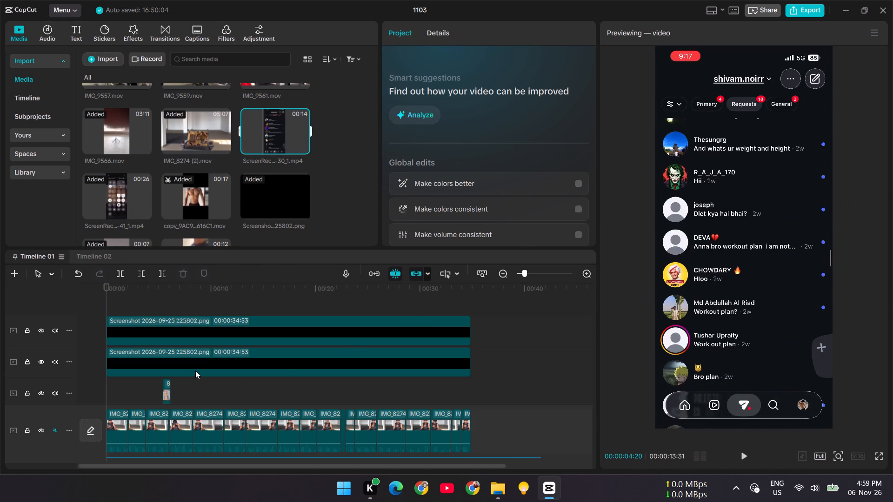
{"action": "scroll", "coordinate": [195, 371], "scroll_direction": "down", "scroll_amount": 5}
{"action": "left_click_drag", "start_coordinate": [273, 133], "coordinate": [217, 346]}
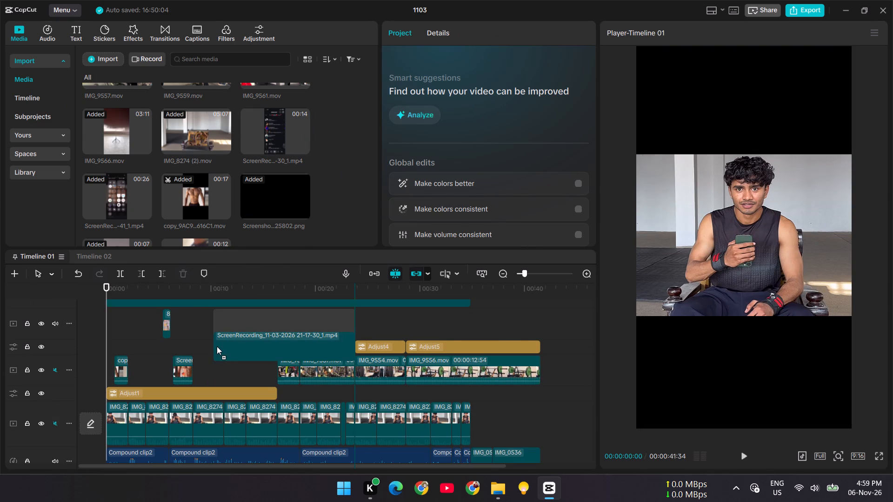
{"action": "left_click_drag", "start_coordinate": [217, 346], "coordinate": [220, 324]}
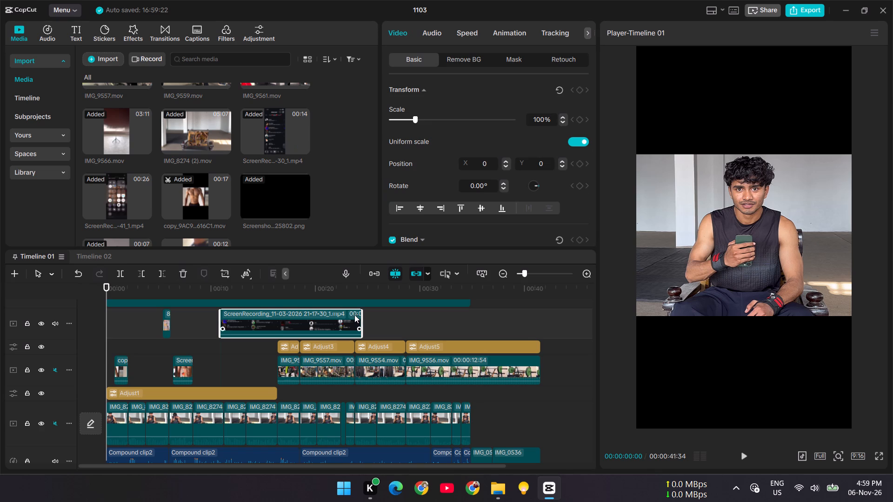
Play through the added screen recording, trim it to about 3 seconds, and place it at 00:00:13:38 on the lower overlay track before the gym clips.
{"action": "left_click", "coordinate": [324, 275]}
{"action": "left_click_drag", "start_coordinate": [323, 286], "coordinate": [344, 292]}
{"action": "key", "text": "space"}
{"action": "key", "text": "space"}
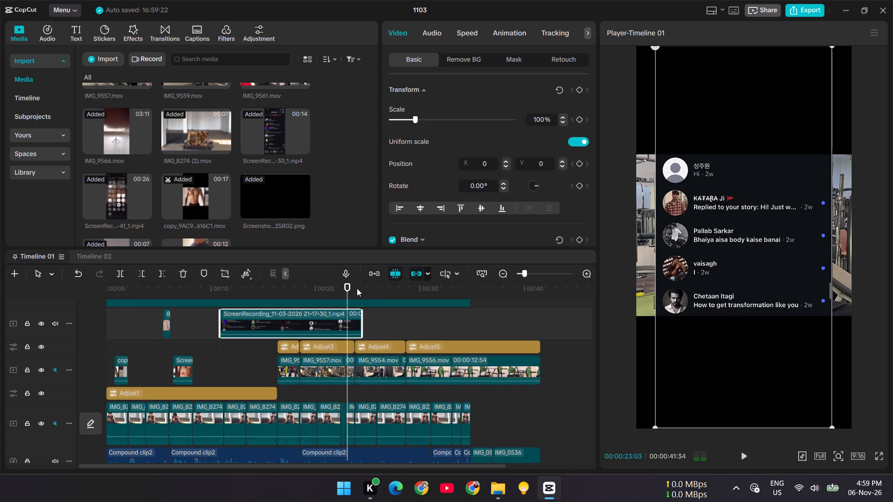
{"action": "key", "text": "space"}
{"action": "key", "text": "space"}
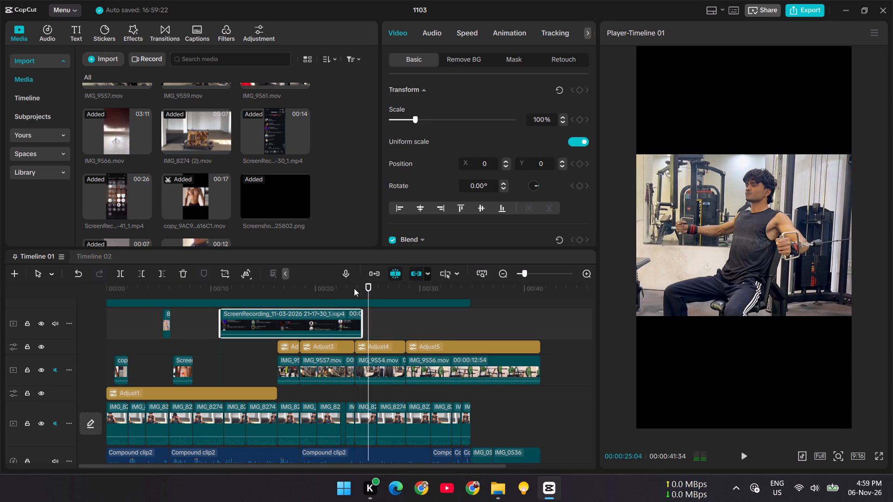
{"action": "left_click_drag", "start_coordinate": [367, 287], "coordinate": [221, 309]}
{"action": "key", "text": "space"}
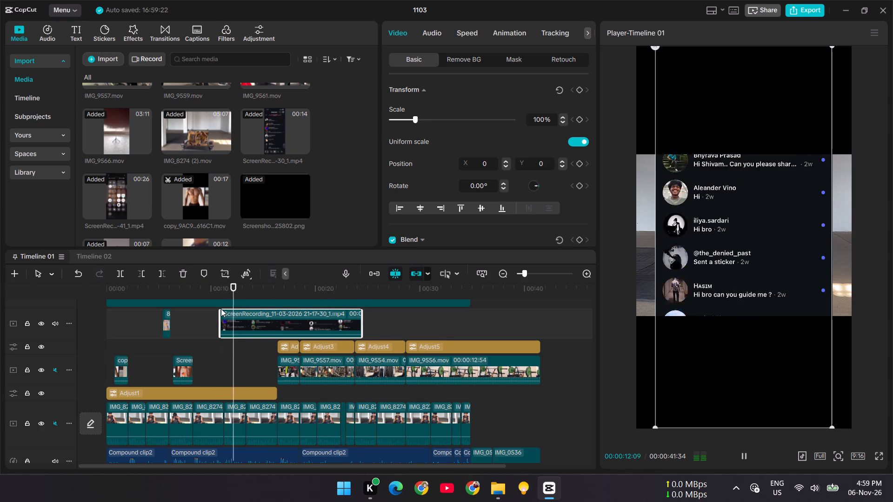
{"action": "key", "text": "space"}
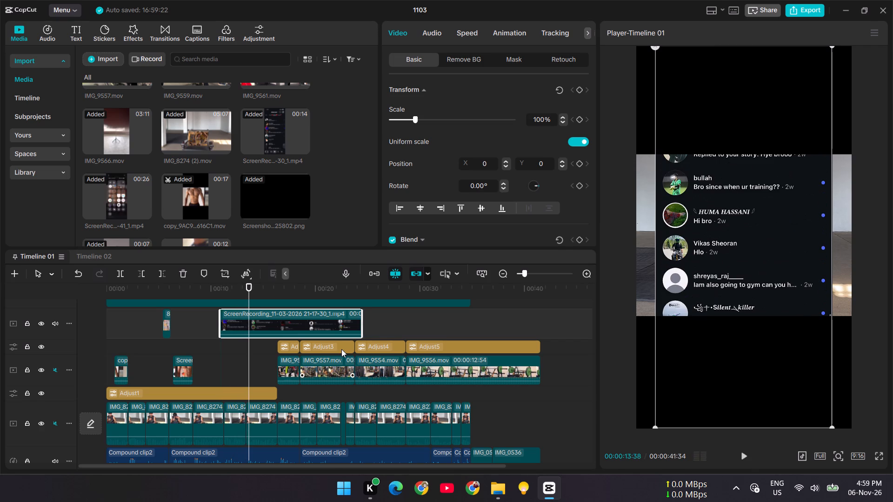
{"action": "left_click_drag", "start_coordinate": [363, 325], "coordinate": [247, 334]}
Move the trimmed screen recording clip to the lower overlay track, directly after the other screen recording clip at about 8.5 seconds.
{"action": "left_click_drag", "start_coordinate": [238, 324], "coordinate": [264, 372]}
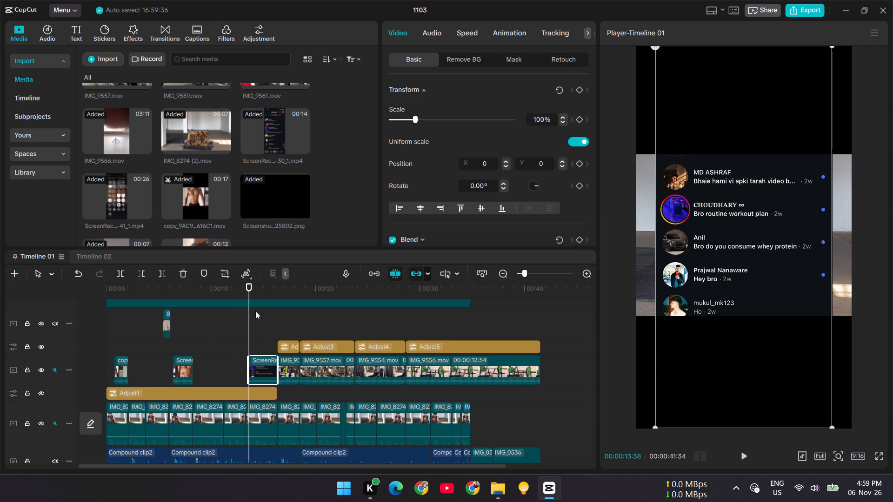
{"action": "left_click_drag", "start_coordinate": [248, 287], "coordinate": [212, 298]}
{"action": "key", "text": "space"}
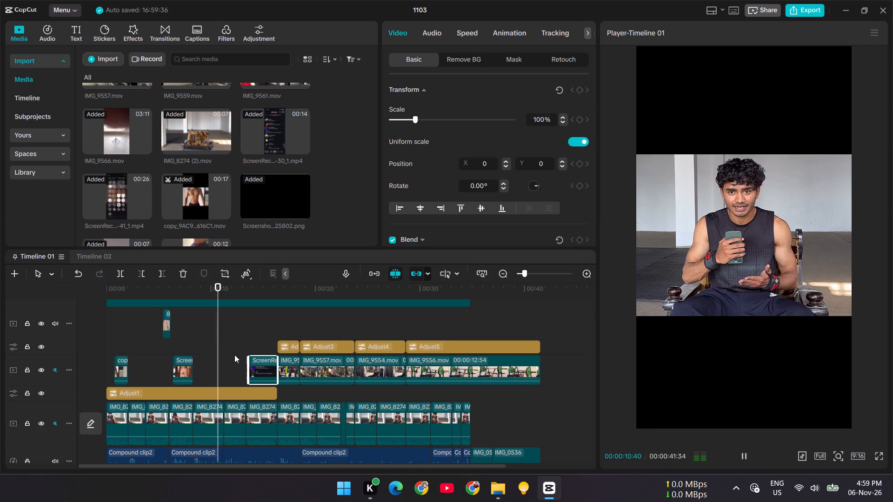
{"action": "key", "text": "space"}
{"action": "left_click_drag", "start_coordinate": [261, 366], "coordinate": [219, 366]}
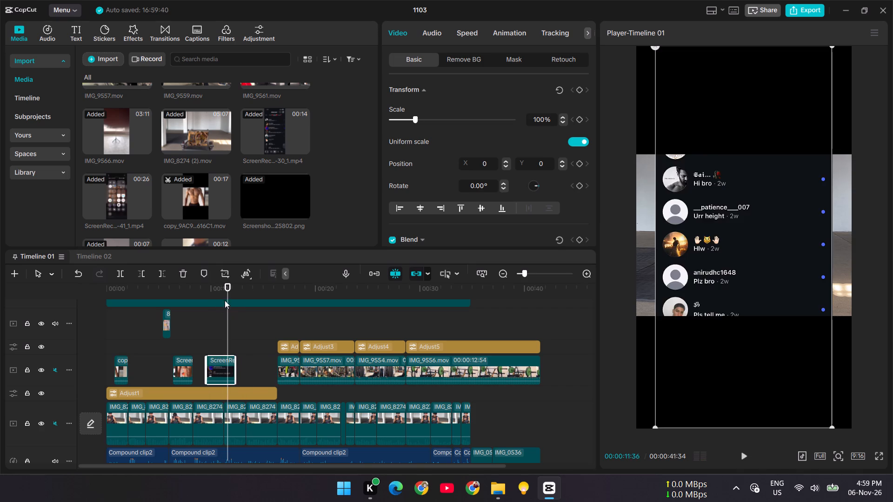
{"action": "left_click_drag", "start_coordinate": [224, 291], "coordinate": [198, 305]}
{"action": "key", "text": "space"}
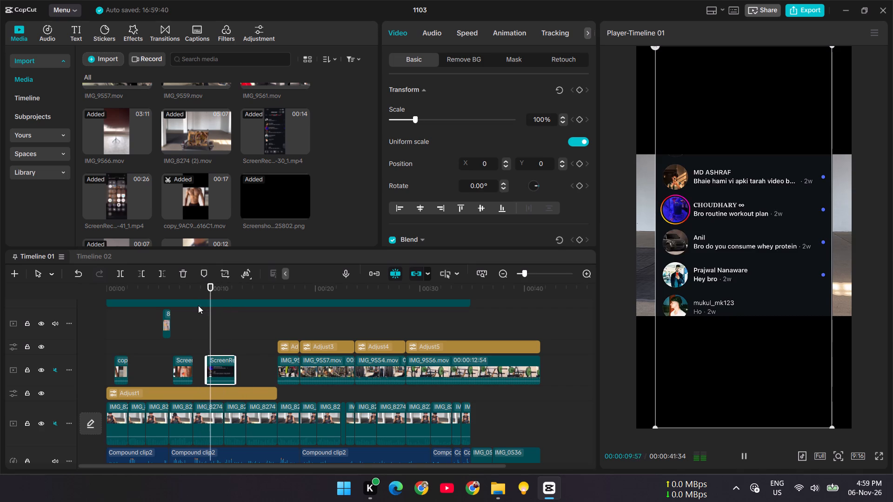
{"action": "key", "text": "space"}
{"action": "left_click_drag", "start_coordinate": [220, 368], "coordinate": [210, 370]}
{"action": "left_click_drag", "start_coordinate": [214, 295], "coordinate": [204, 296]}
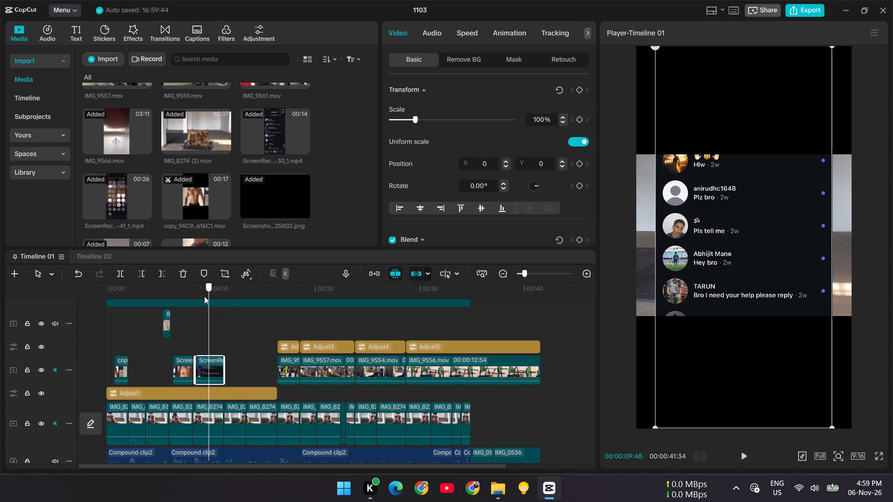
{"action": "left_click_drag", "start_coordinate": [204, 296], "coordinate": [183, 310]}
{"action": "key", "text": "space"}
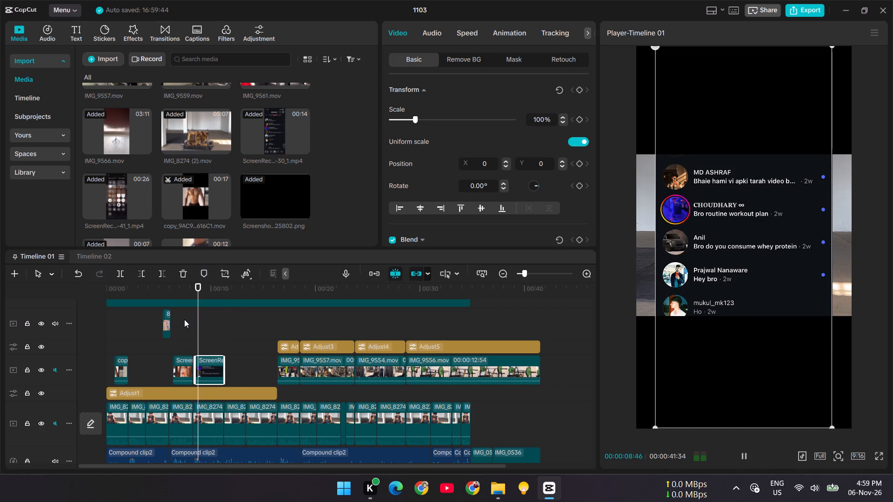
{"action": "key", "text": "space"}
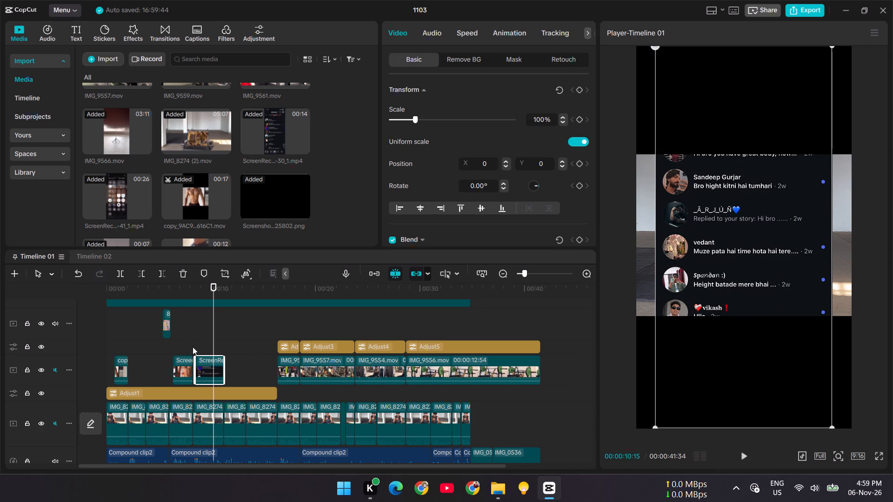
{"action": "left_click_drag", "start_coordinate": [196, 365], "coordinate": [187, 367]}
{"action": "left_click_drag", "start_coordinate": [193, 366], "coordinate": [181, 369]}
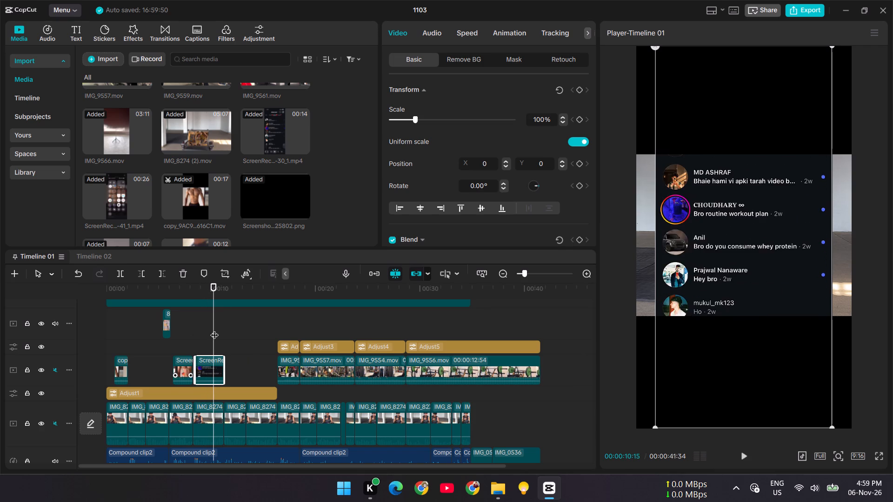
Scale the message-list screen recording overlay down to 52%.
{"action": "left_click_drag", "start_coordinate": [210, 290], "coordinate": [169, 296]}
{"action": "key", "text": "space"}
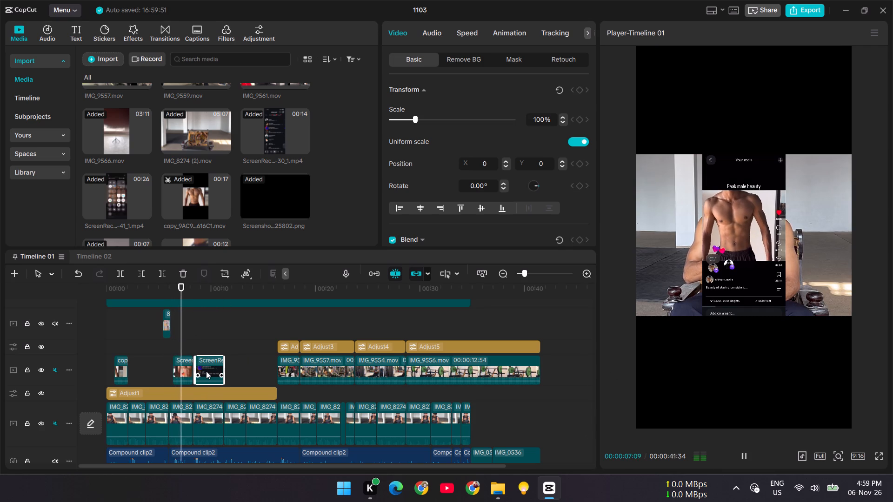
{"action": "key", "text": "space"}
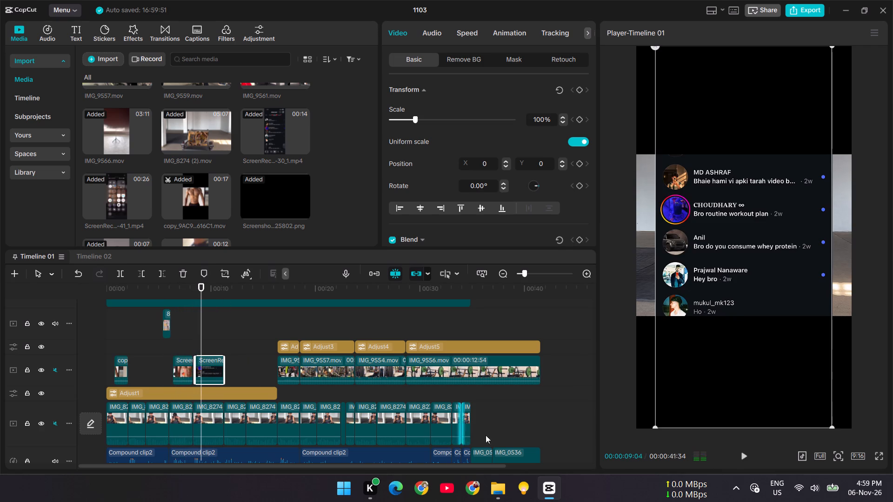
{"action": "left_click_drag", "start_coordinate": [831, 427], "coordinate": [802, 395]}
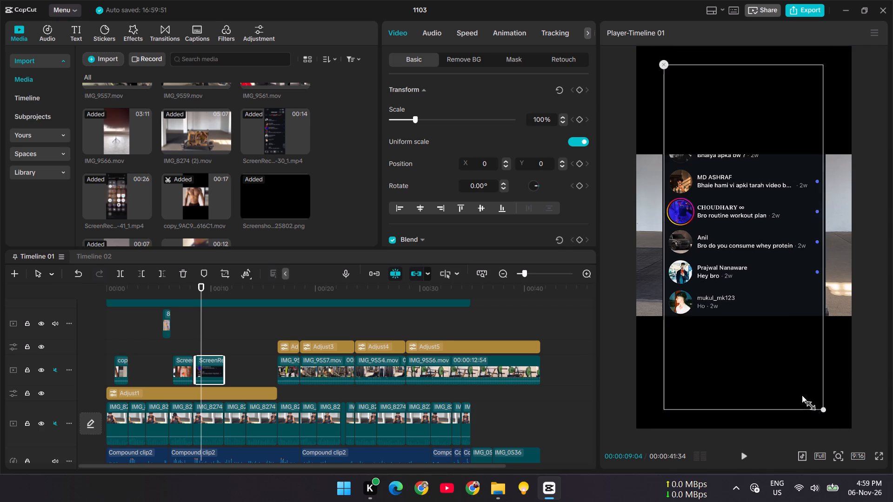
{"action": "left_click_drag", "start_coordinate": [802, 395], "coordinate": [747, 306]}
{"action": "left_click_drag", "start_coordinate": [200, 290], "coordinate": [194, 300]}
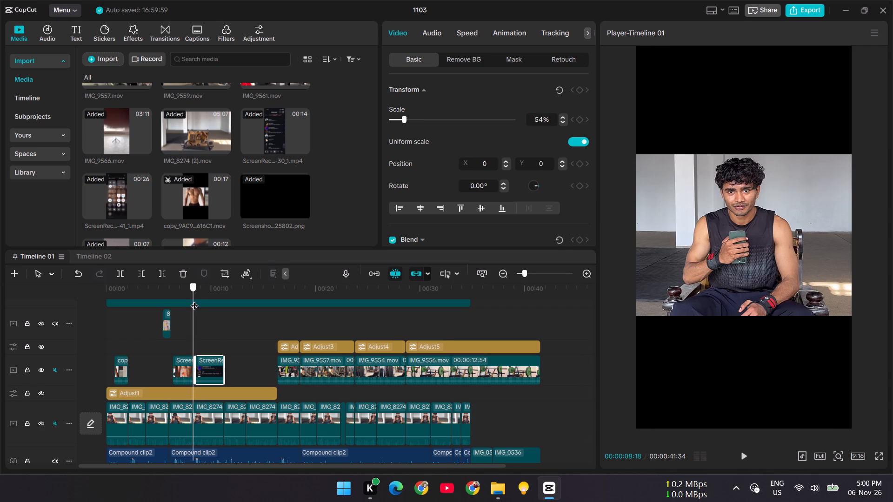
{"action": "left_click_drag", "start_coordinate": [194, 300], "coordinate": [201, 306]}
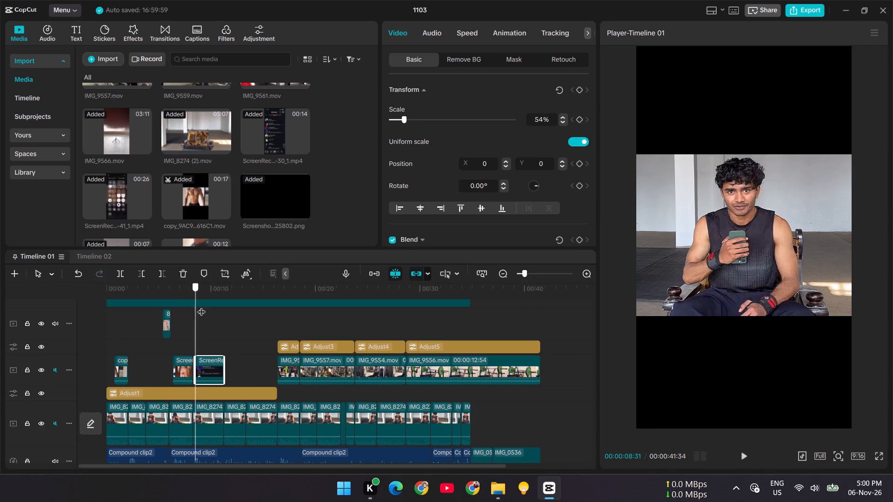
{"action": "left_click_drag", "start_coordinate": [201, 306], "coordinate": [209, 305]}
{"action": "left_click", "coordinate": [791, 335]}
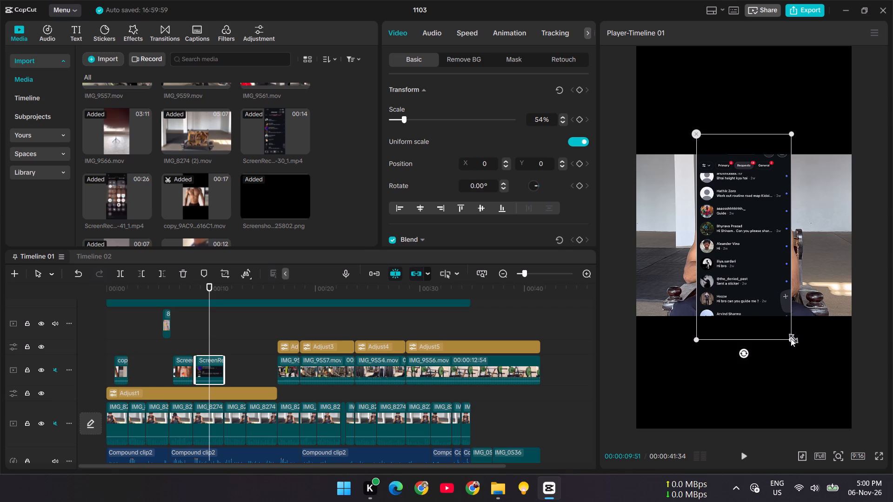
{"action": "left_click_drag", "start_coordinate": [791, 340], "coordinate": [780, 323]}
Shift the message-list overlay slightly downward in the frame, keeping it horizontally centred, to position Y -50.
{"action": "left_click", "coordinate": [748, 254]}
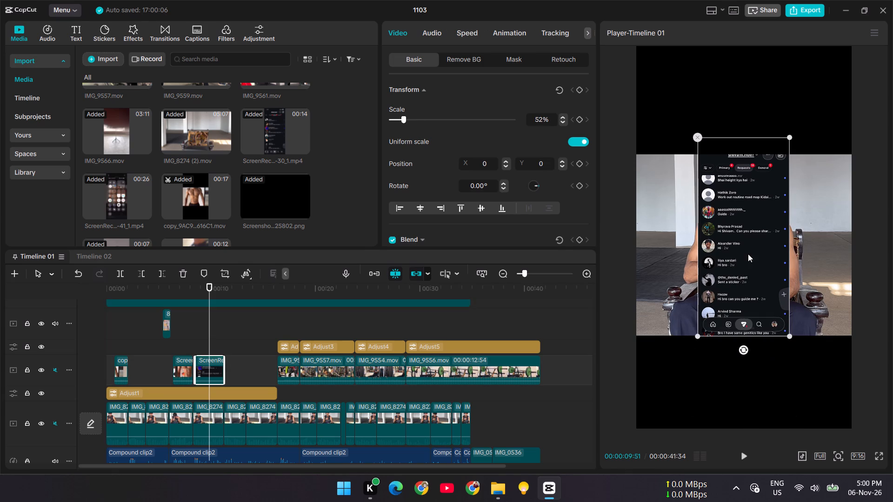
{"action": "left_click_drag", "start_coordinate": [752, 250], "coordinate": [749, 257]}
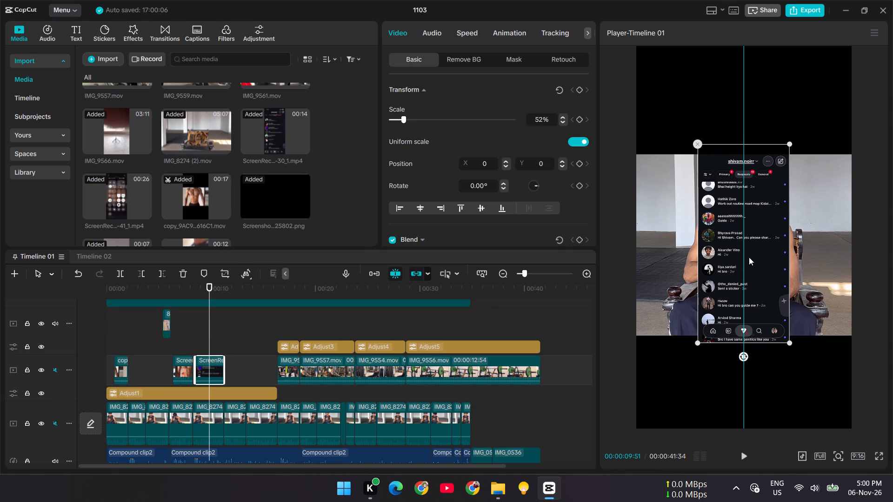
{"action": "left_click_drag", "start_coordinate": [749, 257], "coordinate": [750, 255]}
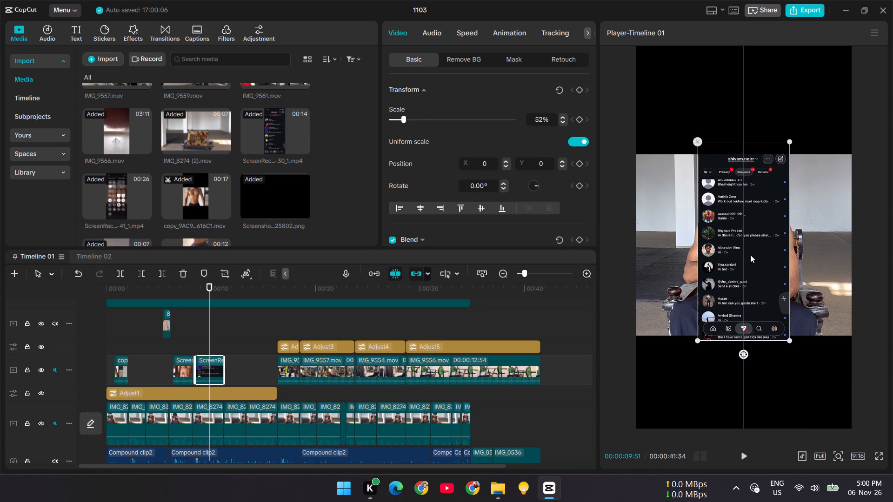
{"action": "left_click_drag", "start_coordinate": [750, 255], "coordinate": [751, 257]}
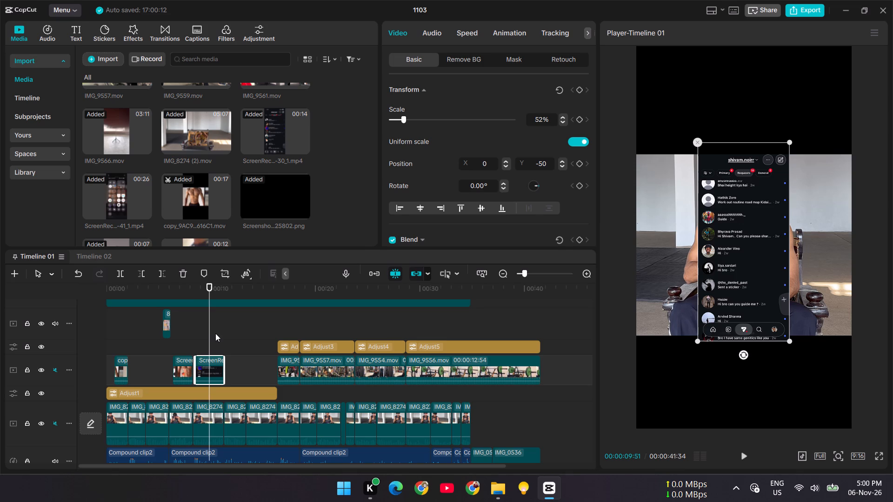
Play back the opening section of the timeline to check the overlays' placement and how the frame's lower edge is covered.
{"action": "key", "text": "space"}
{"action": "key", "text": "space"}
{"action": "left_click", "coordinate": [225, 368]}
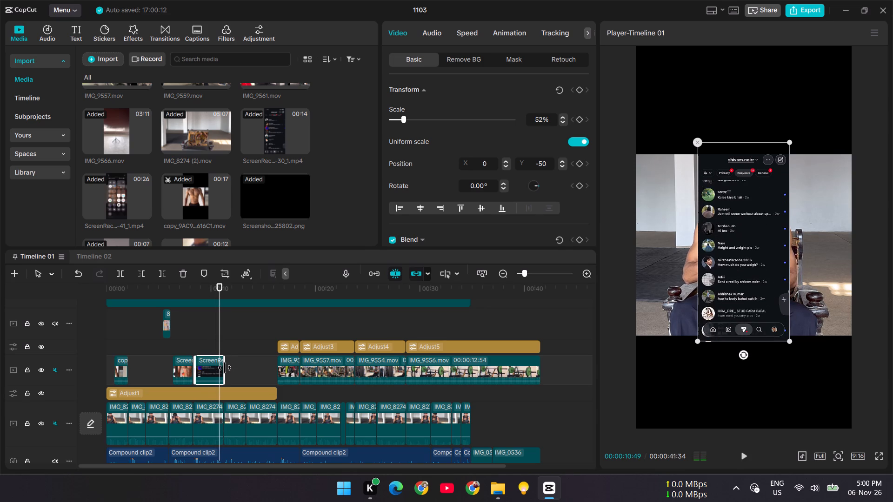
{"action": "left_click_drag", "start_coordinate": [221, 284], "coordinate": [157, 297]}
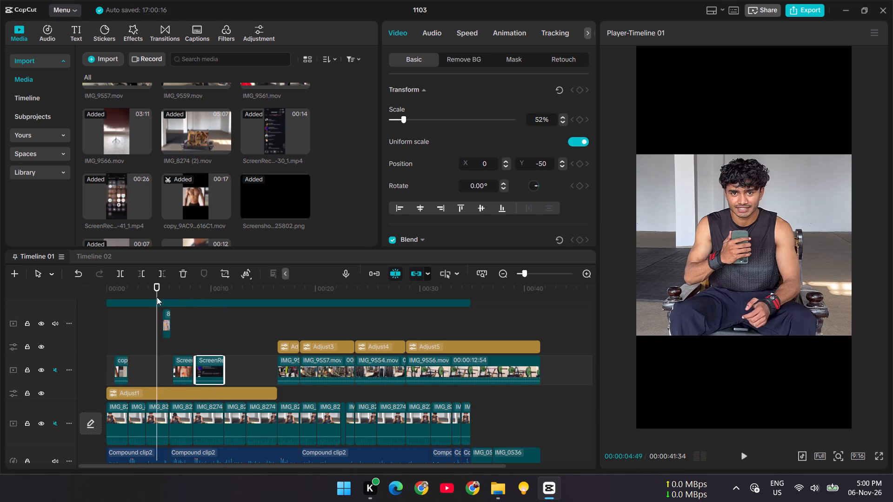
{"action": "key", "text": "space"}
{"action": "key", "text": "space"}
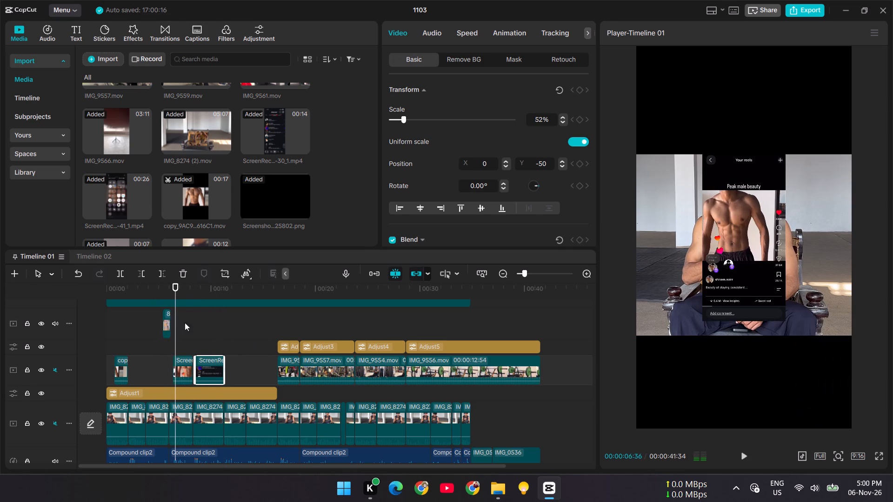
{"action": "left_click_drag", "start_coordinate": [174, 289], "coordinate": [108, 298]}
{"action": "key", "text": "space"}
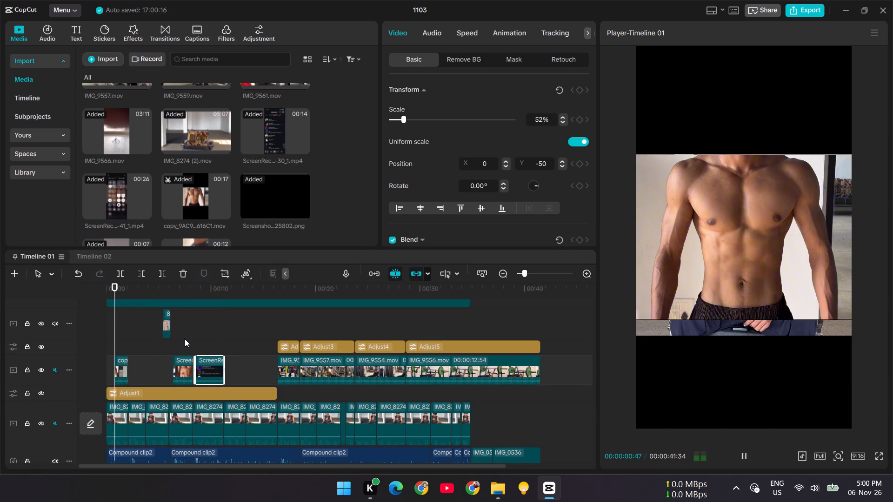
{"action": "scroll", "coordinate": [193, 337], "scroll_direction": "up", "scroll_amount": 2}
{"action": "scroll", "coordinate": [193, 337], "scroll_direction": "down", "scroll_amount": 3}
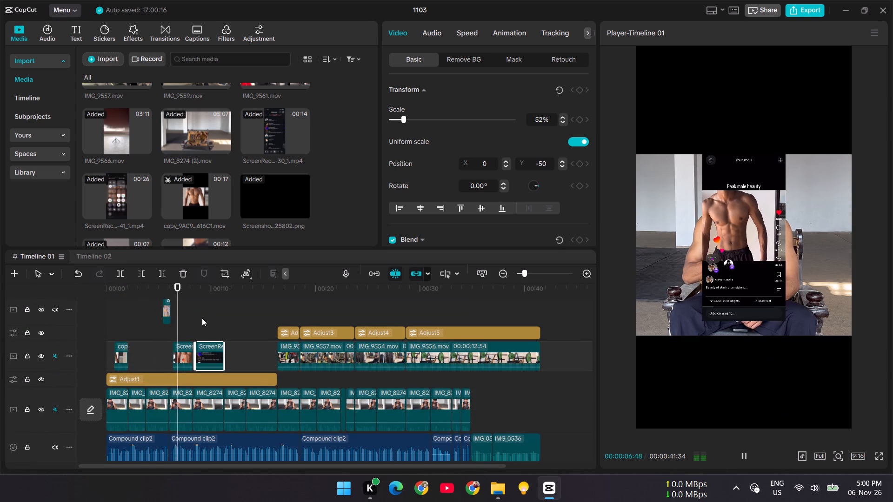
{"action": "key", "text": "space"}
Enlarge the black screenshot image overlay to 100% scale so it spans the full width below the video.
{"action": "scroll", "coordinate": [173, 300], "scroll_direction": "up", "scroll_amount": 3}
{"action": "left_click", "coordinate": [175, 315]}
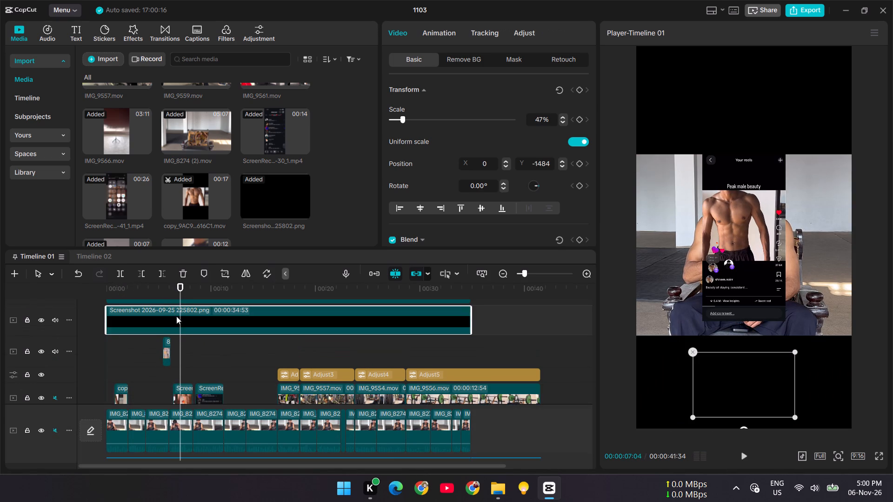
{"action": "left_click_drag", "start_coordinate": [179, 295], "coordinate": [165, 305]}
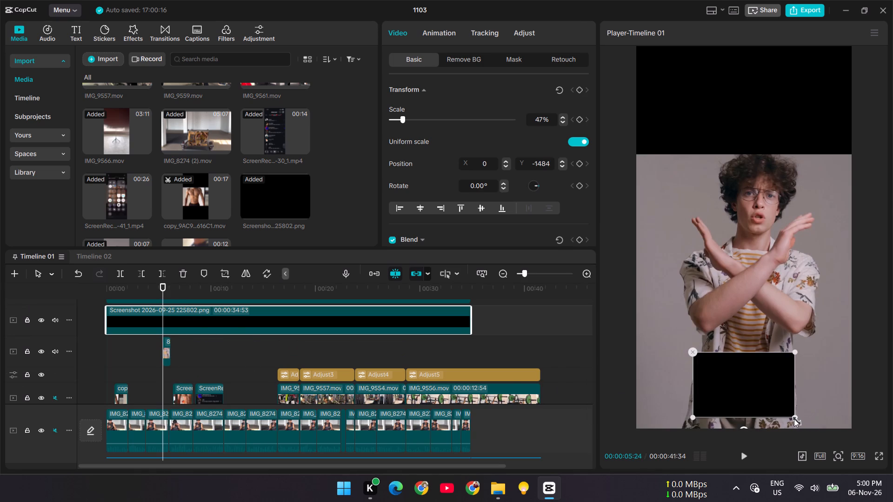
{"action": "left_click_drag", "start_coordinate": [794, 419], "coordinate": [865, 488]}
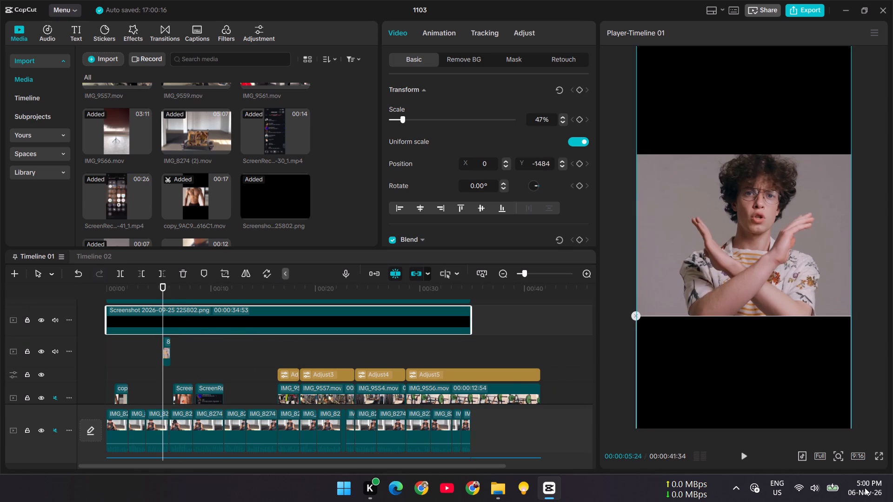
{"action": "left_click_drag", "start_coordinate": [865, 488], "coordinate": [866, 490]}
Play back the timeline from near the beginning to review the overlays and the black cover.
{"action": "left_click_drag", "start_coordinate": [164, 287], "coordinate": [150, 293]}
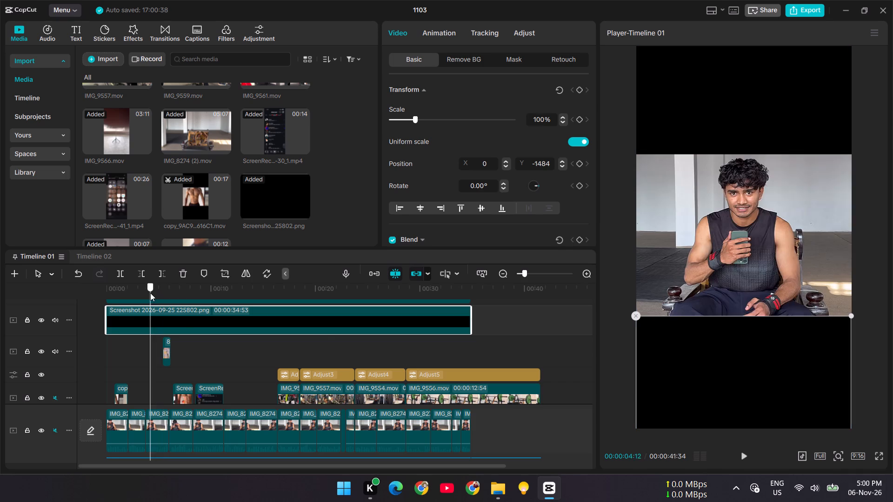
{"action": "left_click_drag", "start_coordinate": [150, 293], "coordinate": [111, 303]}
{"action": "key", "text": "space"}
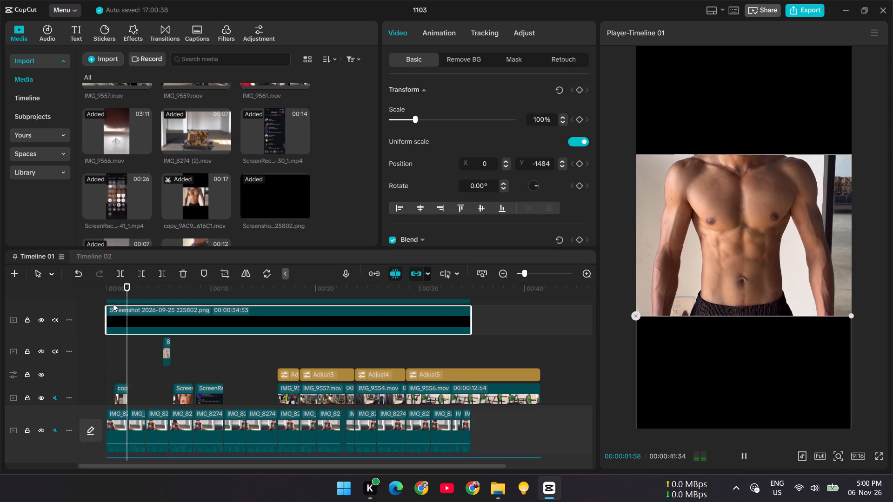
{"action": "left_click", "coordinate": [154, 370]}
{"action": "key", "text": "space"}
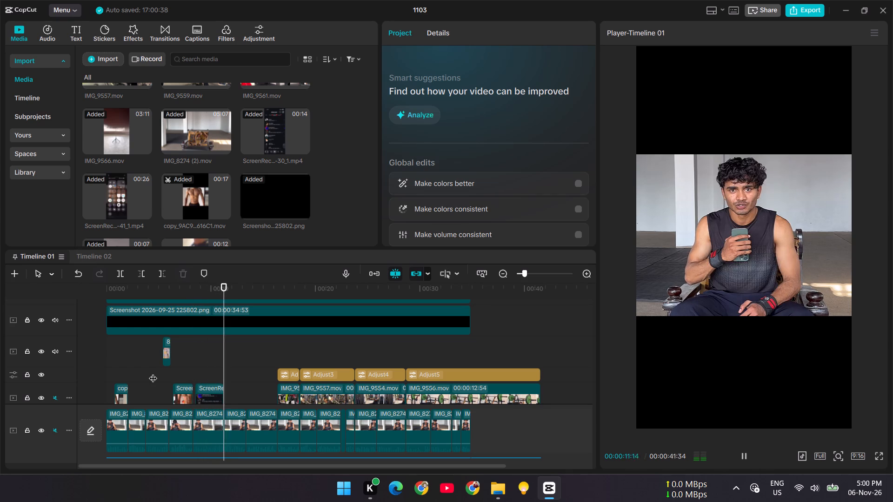
Trim the beginning of the message-list screen recording overlay so it starts at about 9 seconds on the timeline.
{"action": "key", "text": "space"}
{"action": "scroll", "coordinate": [201, 361], "scroll_direction": "down", "scroll_amount": 2}
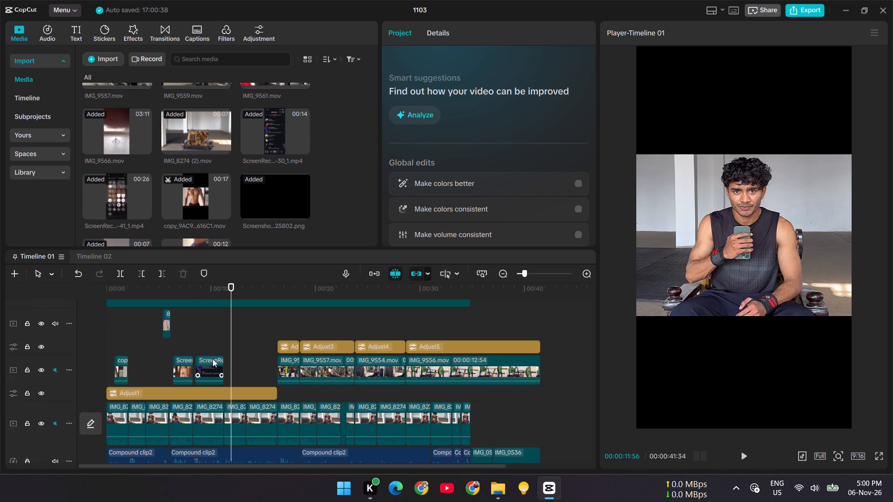
{"action": "left_click_drag", "start_coordinate": [231, 305], "coordinate": [212, 311]}
{"action": "left_click", "coordinate": [212, 311]}
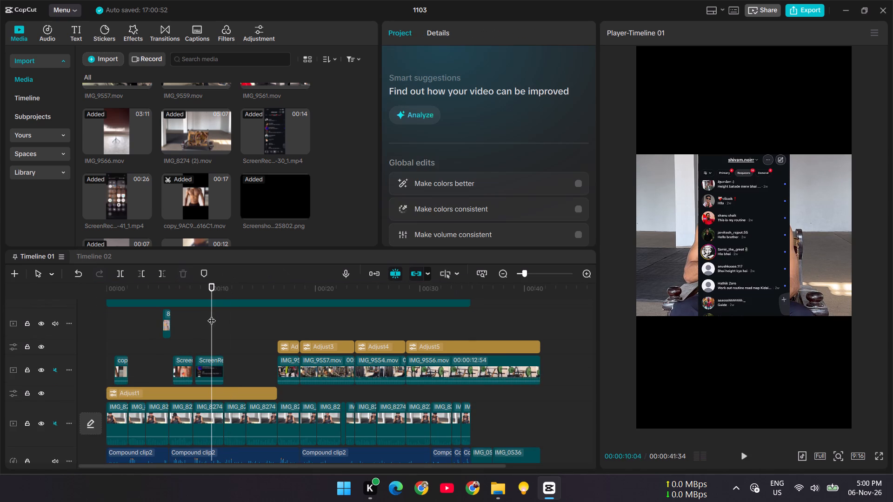
{"action": "key", "text": "ctrl+z"}
{"action": "left_click_drag", "start_coordinate": [209, 289], "coordinate": [191, 295]}
{"action": "key", "text": "space"}
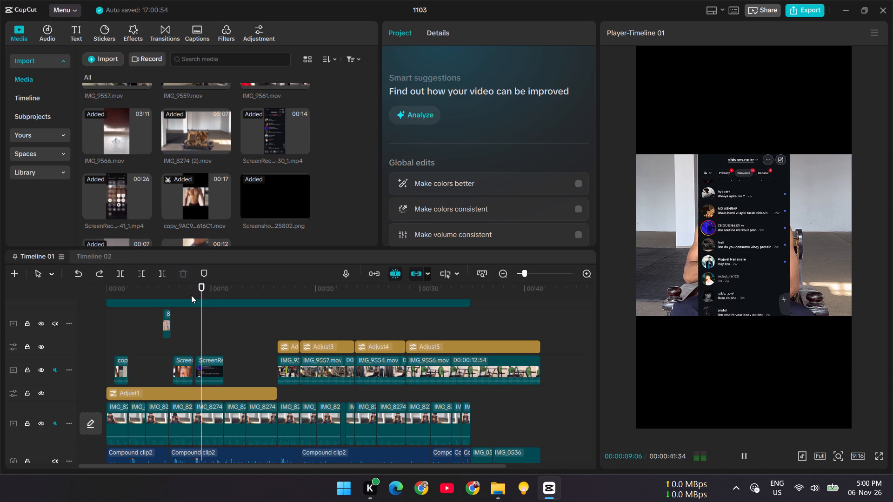
{"action": "key", "text": "space"}
{"action": "left_click", "coordinate": [207, 359]}
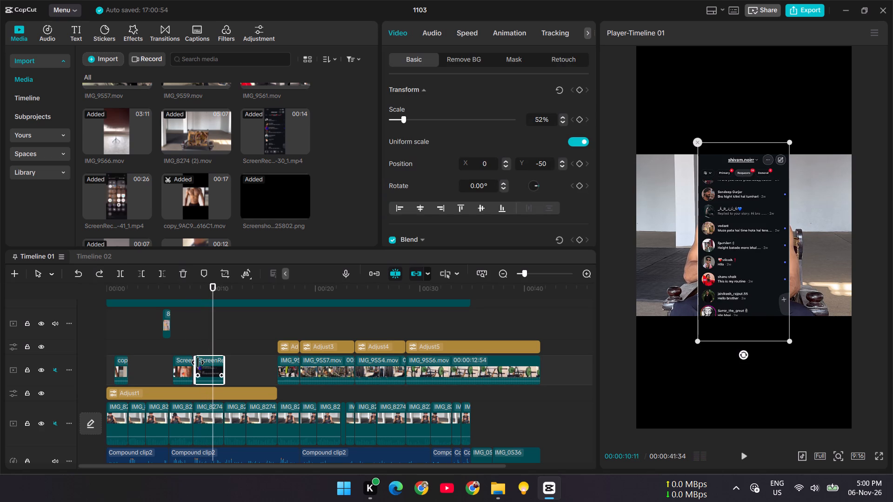
{"action": "left_click_drag", "start_coordinate": [196, 363], "coordinate": [205, 364]}
Play back the timeline to review the trimmed message-list overlay's timing and the rest of the edit.
{"action": "left_click_drag", "start_coordinate": [214, 288], "coordinate": [173, 305]}
{"action": "key", "text": "space"}
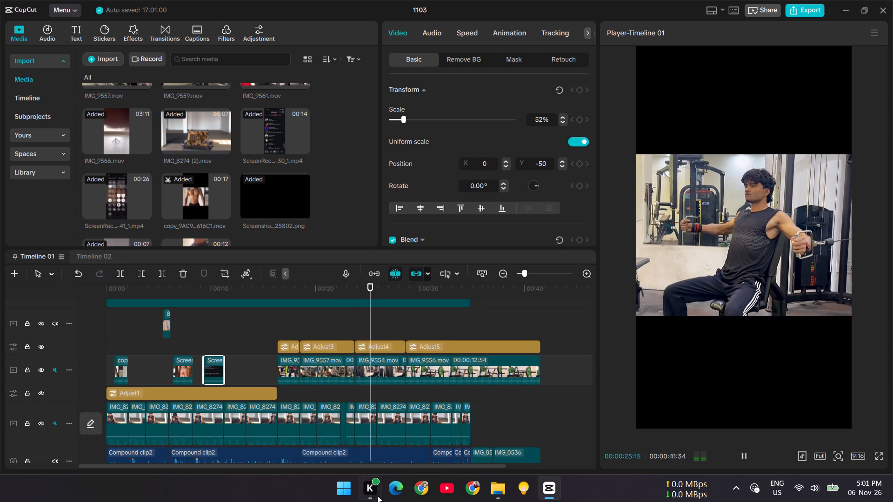
{"action": "scroll", "coordinate": [546, 422], "scroll_direction": "down", "scroll_amount": 2}
{"action": "scroll", "coordinate": [486, 403], "scroll_direction": "up", "scroll_amount": 4}
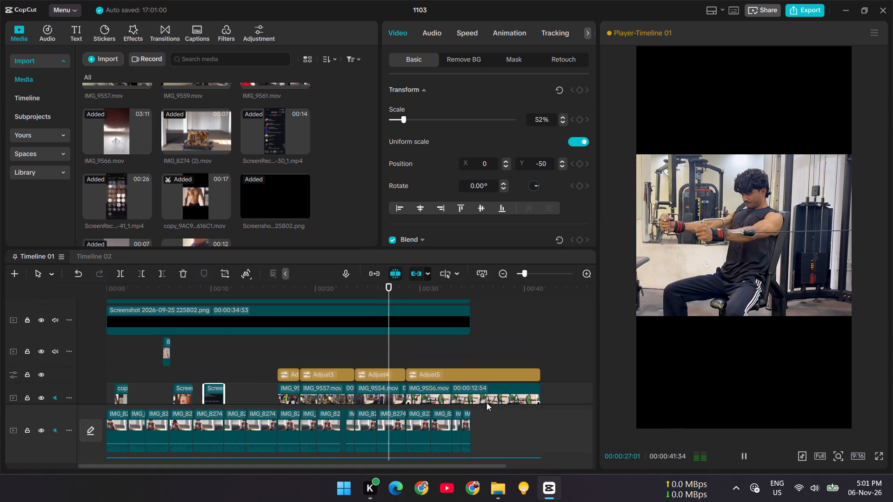
{"action": "left_click_drag", "start_coordinate": [416, 287], "coordinate": [80, 325]}
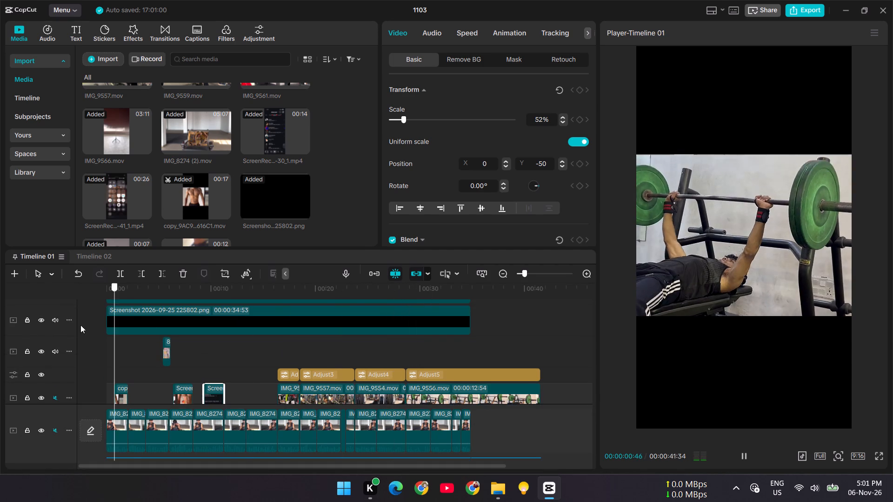
{"action": "left_click_drag", "start_coordinate": [80, 325], "coordinate": [80, 325]}
{"action": "key", "text": "space"}
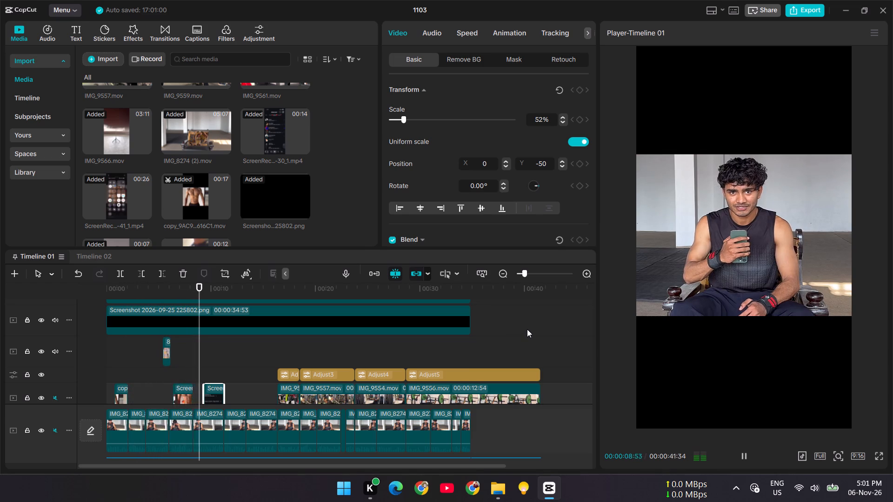
{"action": "key", "text": "space"}
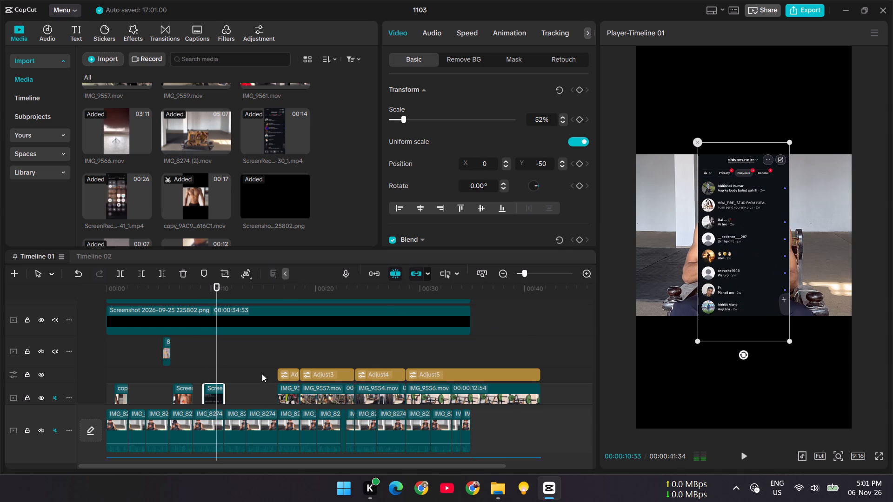
{"action": "left_click", "coordinate": [240, 365]}
{"action": "left_click_drag", "start_coordinate": [232, 294], "coordinate": [173, 323]}
{"action": "key", "text": "space"}
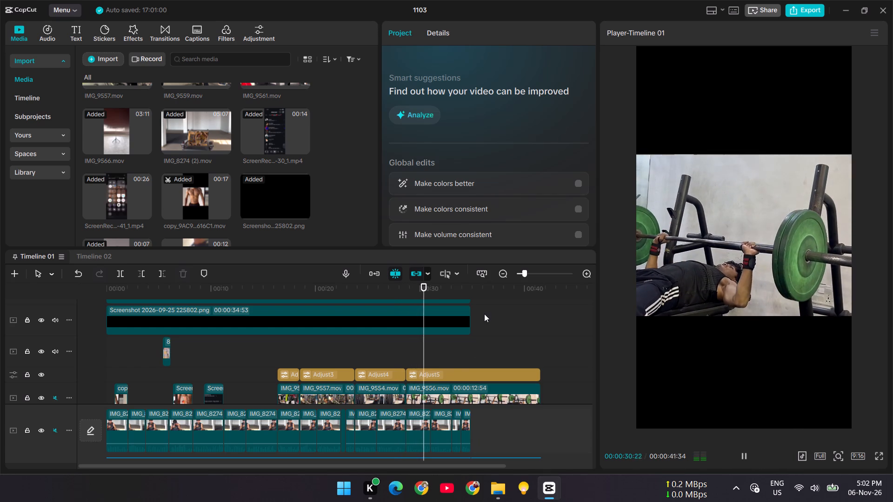
Extend the black screenshot cover below the video to the end of the last clip, with a duration of 41:34.
{"action": "scroll", "coordinate": [487, 333], "scroll_direction": "down", "scroll_amount": 1}
{"action": "scroll", "coordinate": [487, 333], "scroll_direction": "up", "scroll_amount": 1}
{"action": "scroll", "coordinate": [487, 333], "scroll_direction": "down", "scroll_amount": 3}
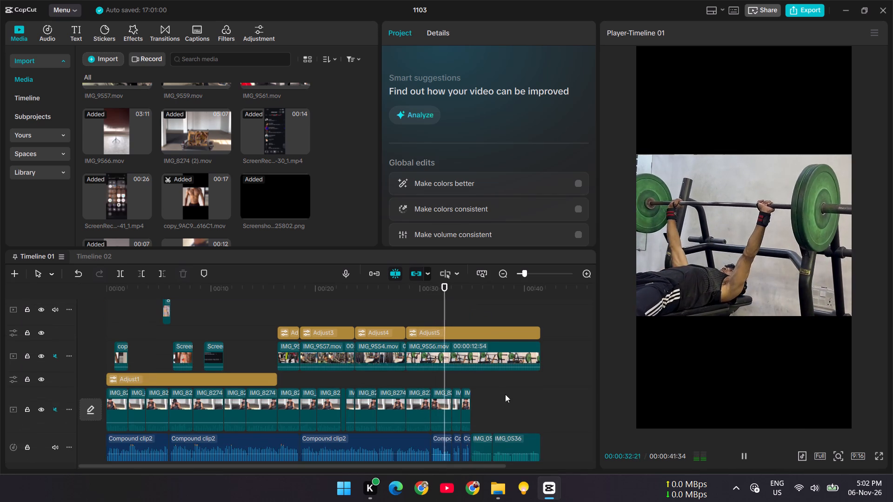
{"action": "scroll", "coordinate": [501, 392], "scroll_direction": "up", "scroll_amount": 3}
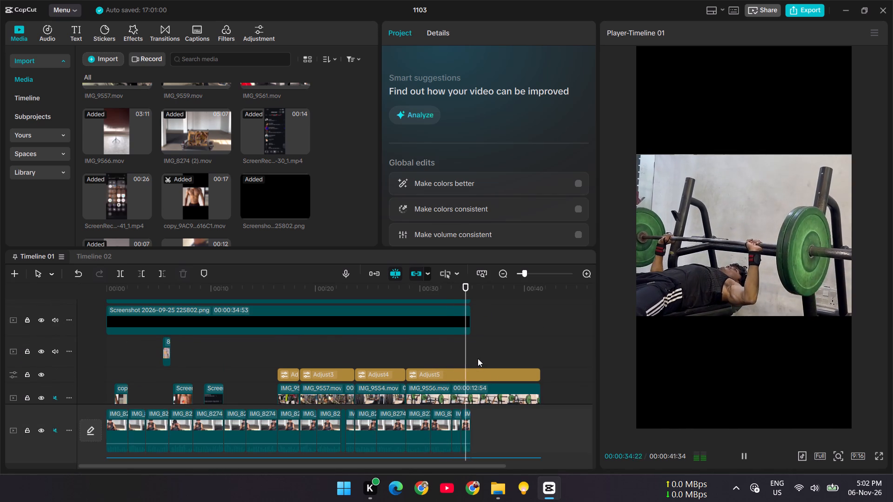
{"action": "left_click", "coordinate": [444, 321]}
{"action": "left_click_drag", "start_coordinate": [466, 319], "coordinate": [471, 319]}
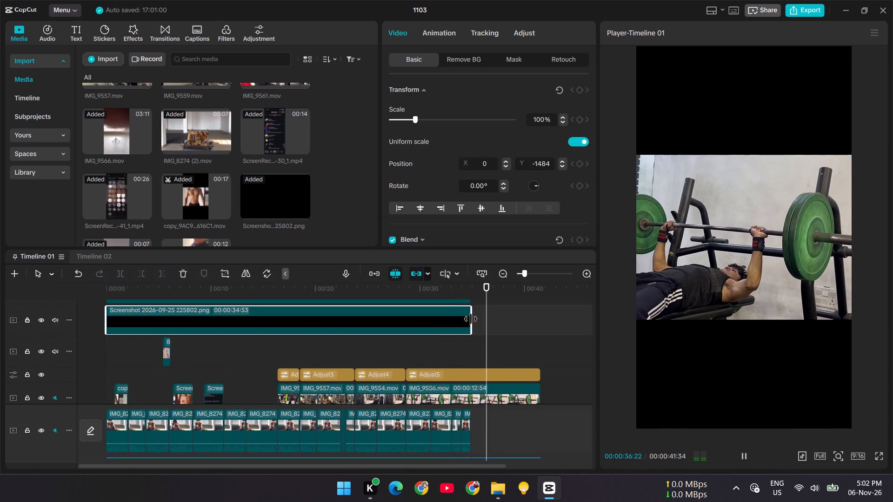
{"action": "left_click_drag", "start_coordinate": [471, 319], "coordinate": [479, 319]}
{"action": "key", "text": "ctrl+z"}
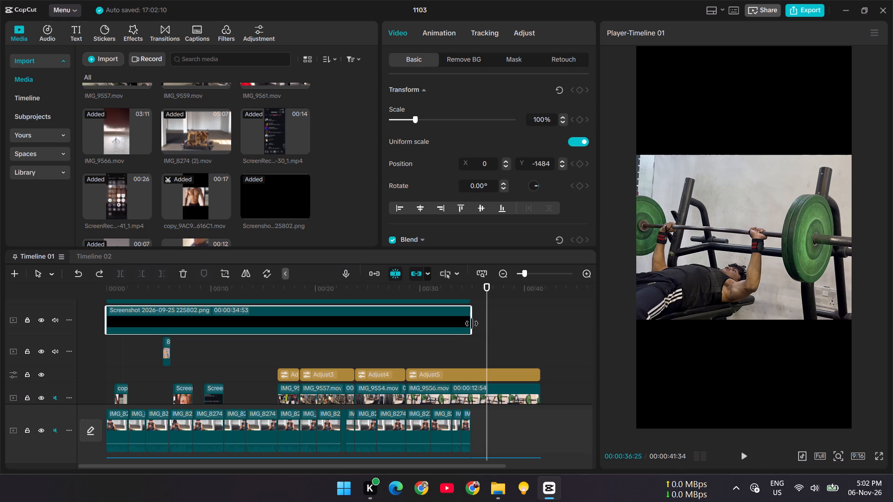
{"action": "left_click_drag", "start_coordinate": [472, 321], "coordinate": [535, 324]}
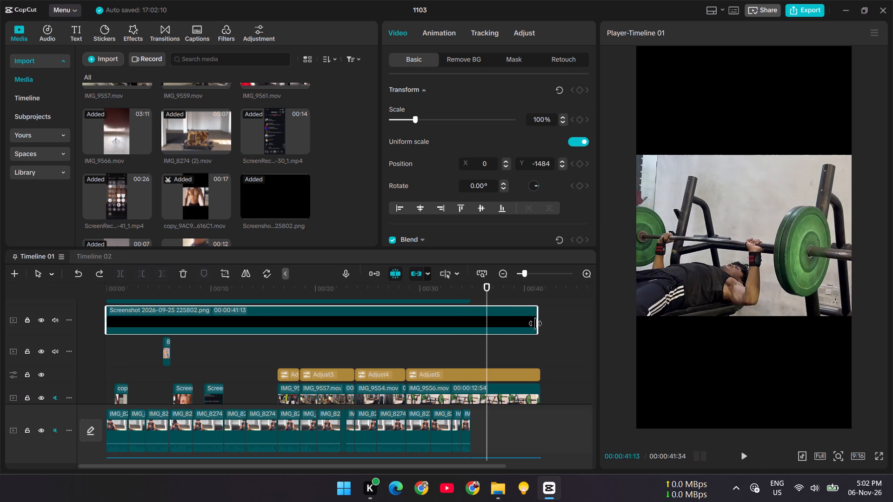
{"action": "left_click_drag", "start_coordinate": [535, 324], "coordinate": [539, 324]}
Extend the black screenshot cover above the video to the same end point, with a duration of 41:34.
{"action": "scroll", "coordinate": [513, 330], "scroll_direction": "up", "scroll_amount": 4}
{"action": "left_click", "coordinate": [466, 332]}
{"action": "left_click_drag", "start_coordinate": [471, 337], "coordinate": [542, 337]}
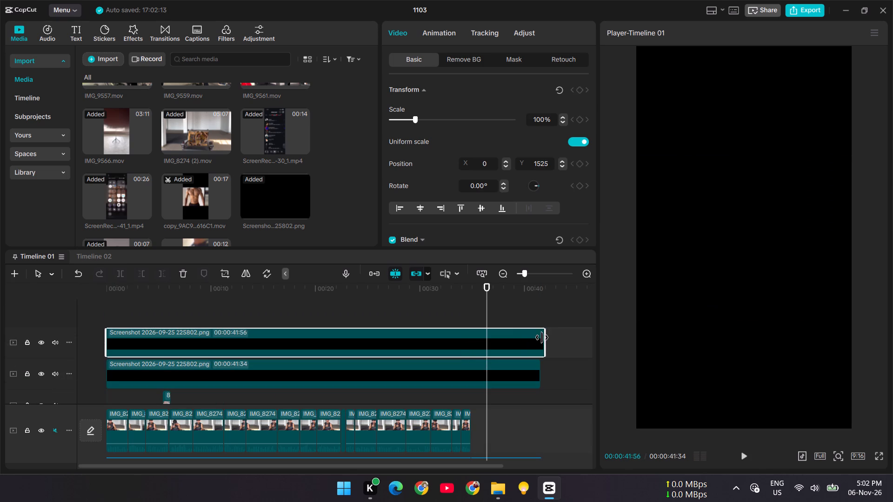
{"action": "left_click_drag", "start_coordinate": [542, 337], "coordinate": [537, 342]}
Set the playback speed of the last two audio clips on the timeline to 1.05x.
{"action": "scroll", "coordinate": [532, 343], "scroll_direction": "down", "scroll_amount": 2}
{"action": "scroll", "coordinate": [532, 343], "scroll_direction": "up", "scroll_amount": 1}
{"action": "scroll", "coordinate": [532, 343], "scroll_direction": "down", "scroll_amount": 3}
{"action": "key", "text": "space"}
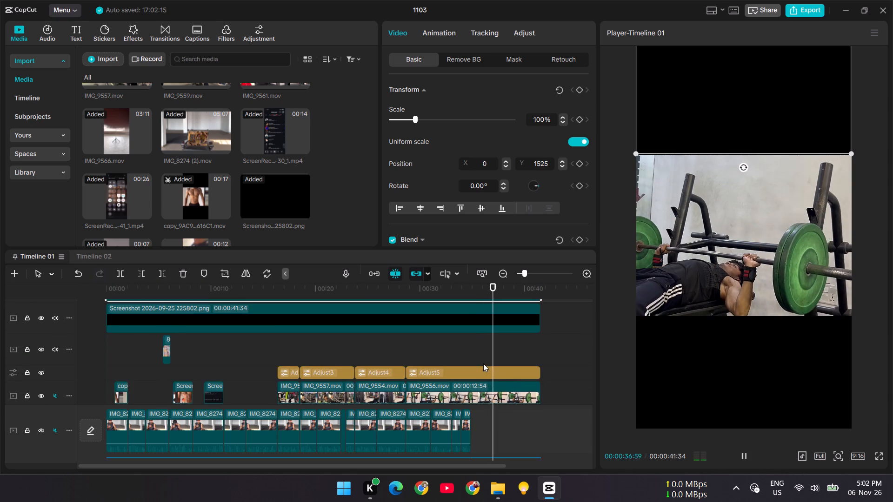
{"action": "scroll", "coordinate": [508, 393], "scroll_direction": "up", "scroll_amount": 1}
{"action": "scroll", "coordinate": [514, 403], "scroll_direction": "down", "scroll_amount": 5}
{"action": "scroll", "coordinate": [514, 404], "scroll_direction": "up", "scroll_amount": 1}
{"action": "key", "text": "space"}
{"action": "left_click_drag", "start_coordinate": [541, 421], "coordinate": [503, 430]}
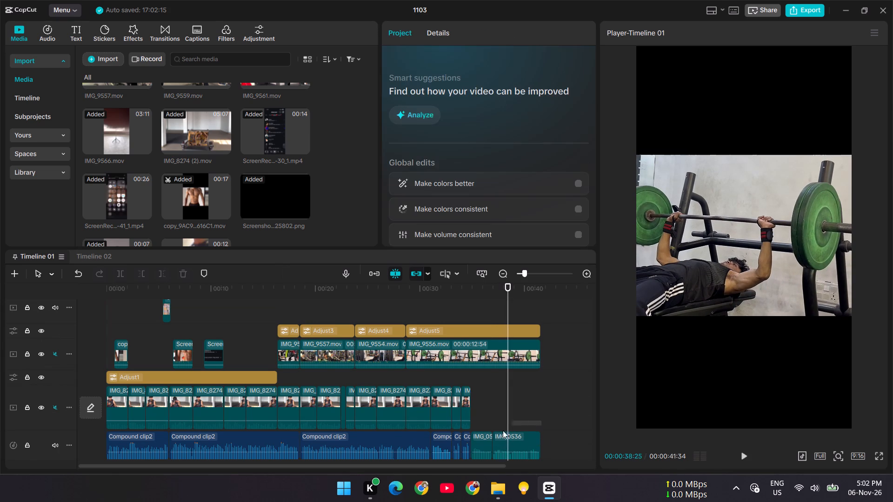
{"action": "left_click_drag", "start_coordinate": [503, 430], "coordinate": [489, 443]}
{"action": "left_click", "coordinate": [483, 30]}
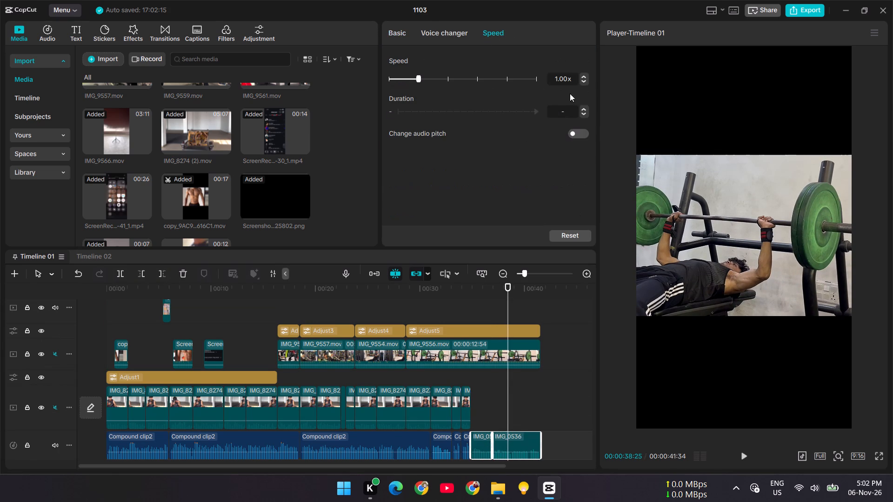
{"action": "left_click_drag", "start_coordinate": [567, 79], "coordinate": [550, 79]}
{"action": "type", "text": "1.05"}
{"action": "key", "text": "Return"}
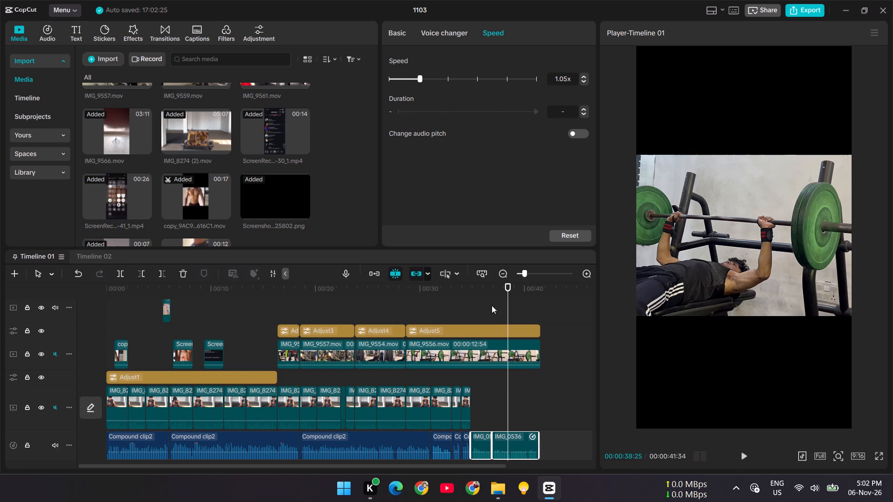
Trim the final IMG_9556.mov overlay to 12:41 and shorten Adjust5 above it to end with the sped-up audio.
{"action": "left_click_drag", "start_coordinate": [504, 287], "coordinate": [470, 307]}
{"action": "key", "text": "space"}
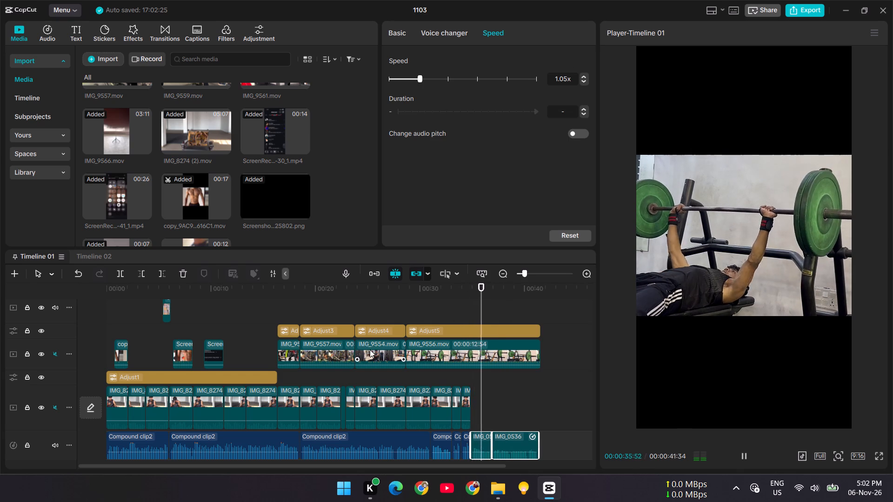
{"action": "left_click", "coordinate": [536, 348]}
{"action": "left_click_drag", "start_coordinate": [543, 346], "coordinate": [532, 356]}
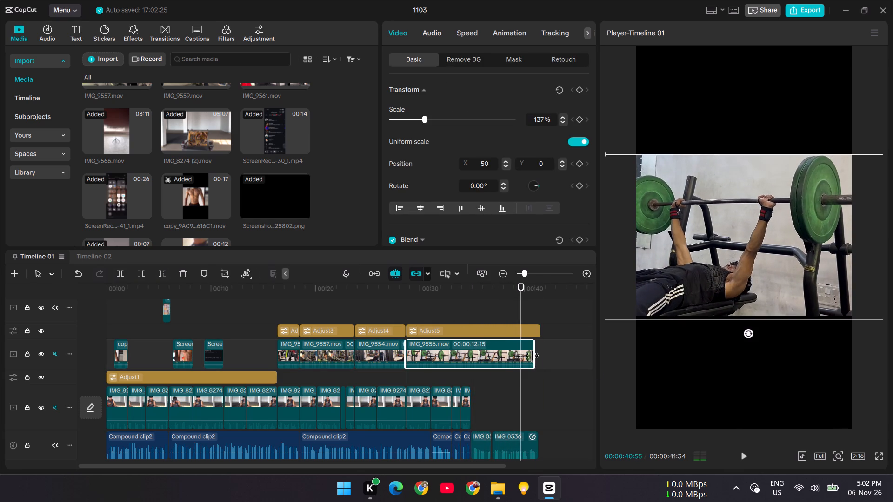
{"action": "left_click_drag", "start_coordinate": [532, 356], "coordinate": [537, 357]}
{"action": "left_click_drag", "start_coordinate": [540, 351], "coordinate": [535, 355]}
{"action": "left_click", "coordinate": [534, 326]}
{"action": "left_click", "coordinate": [541, 330]}
{"action": "key", "text": "space"}
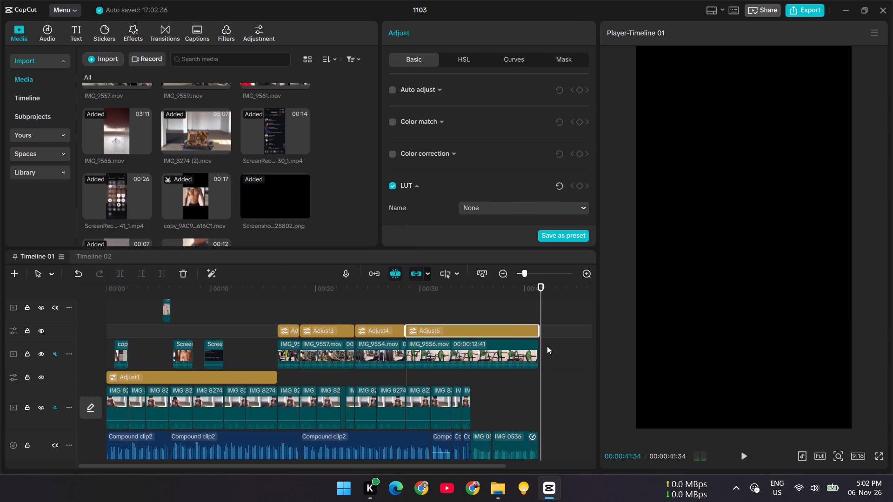
Trim both black screenshot covers to a duration of 41:21 so they end with the last video and audio clips.
{"action": "left_click_drag", "start_coordinate": [542, 293], "coordinate": [514, 324]}
{"action": "scroll", "coordinate": [567, 352], "scroll_direction": "down", "scroll_amount": 7}
{"action": "scroll", "coordinate": [545, 380], "scroll_direction": "up", "scroll_amount": 1}
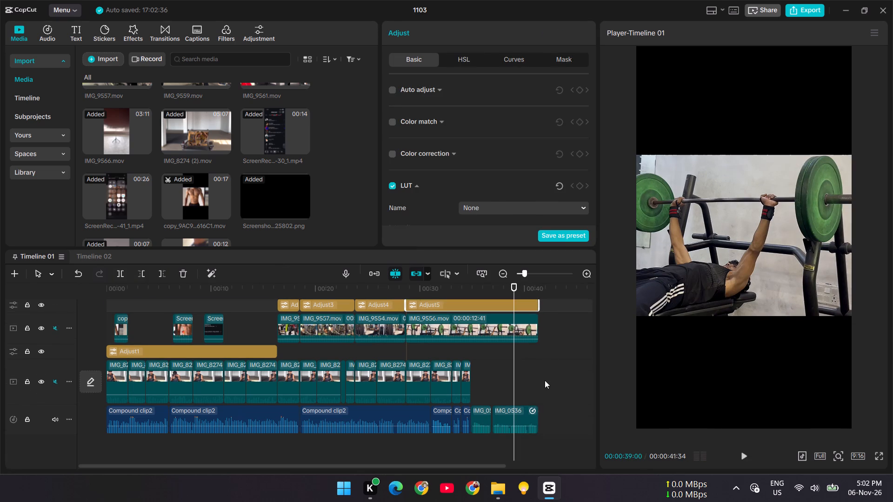
{"action": "scroll", "coordinate": [545, 380], "scroll_direction": "up", "scroll_amount": 3}
{"action": "scroll", "coordinate": [526, 343], "scroll_direction": "down", "scroll_amount": 1}
{"action": "scroll", "coordinate": [526, 343], "scroll_direction": "up", "scroll_amount": 3}
{"action": "left_click", "coordinate": [523, 334]}
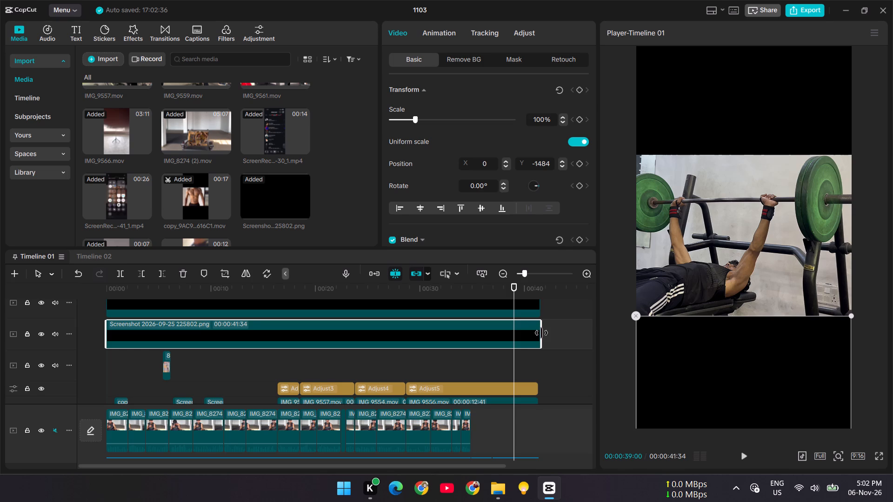
{"action": "left_click_drag", "start_coordinate": [542, 333], "coordinate": [533, 338]}
{"action": "scroll", "coordinate": [531, 333], "scroll_direction": "up", "scroll_amount": 5}
{"action": "left_click", "coordinate": [530, 334]}
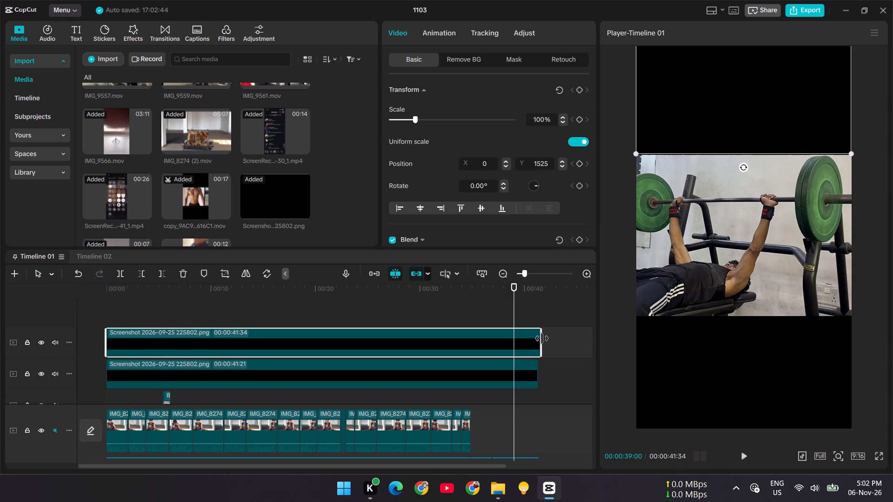
{"action": "left_click_drag", "start_coordinate": [542, 338], "coordinate": [535, 343]}
Play back the whole timeline from the beginning to review the finished edit.
{"action": "left_click_drag", "start_coordinate": [515, 299], "coordinate": [27, 404]}
{"action": "key", "text": "space"}
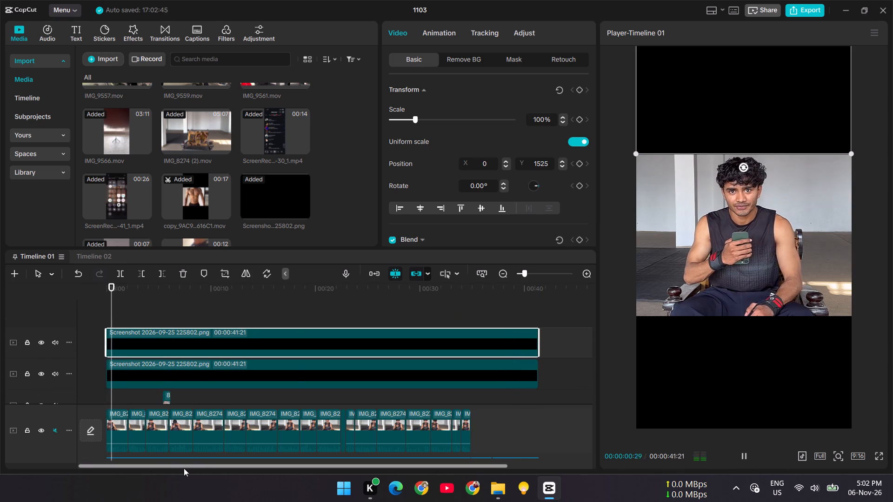
{"action": "scroll", "coordinate": [396, 400], "scroll_direction": "down", "scroll_amount": 5}
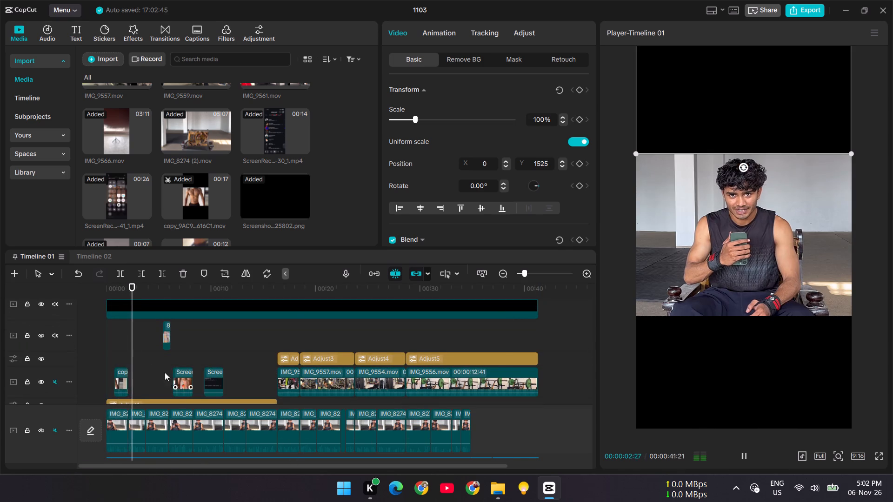
{"action": "left_click", "coordinate": [128, 331]}
{"action": "key", "text": "space"}
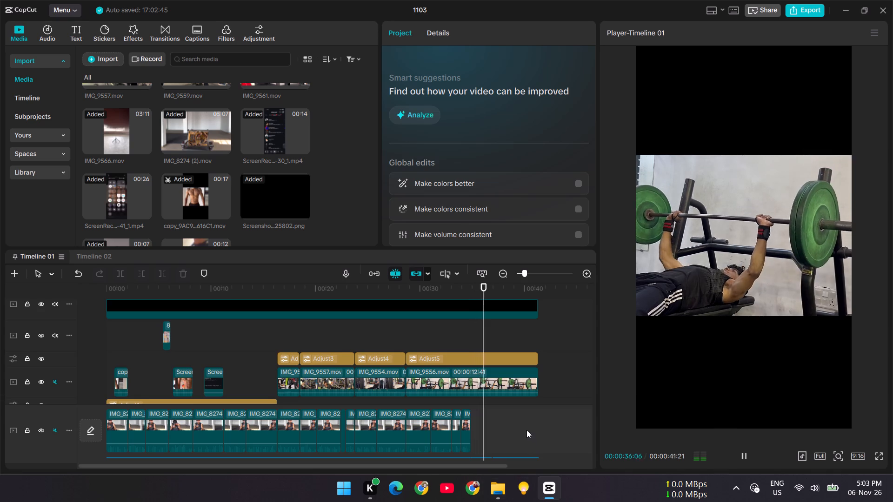
{"action": "scroll", "coordinate": [526, 430], "scroll_direction": "up", "scroll_amount": 8}
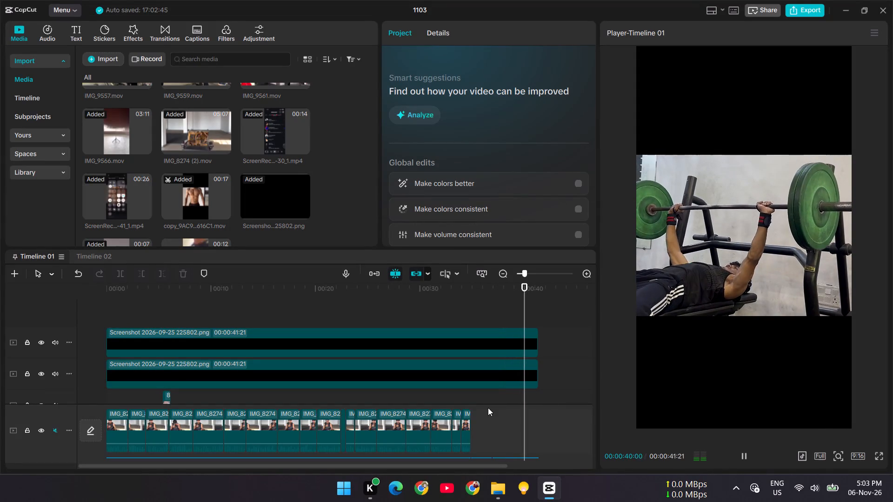
Export Timeline 01 under the name "chest" as a 2K, 60fps HEVC mp4.
{"action": "left_click", "coordinate": [816, 5]}
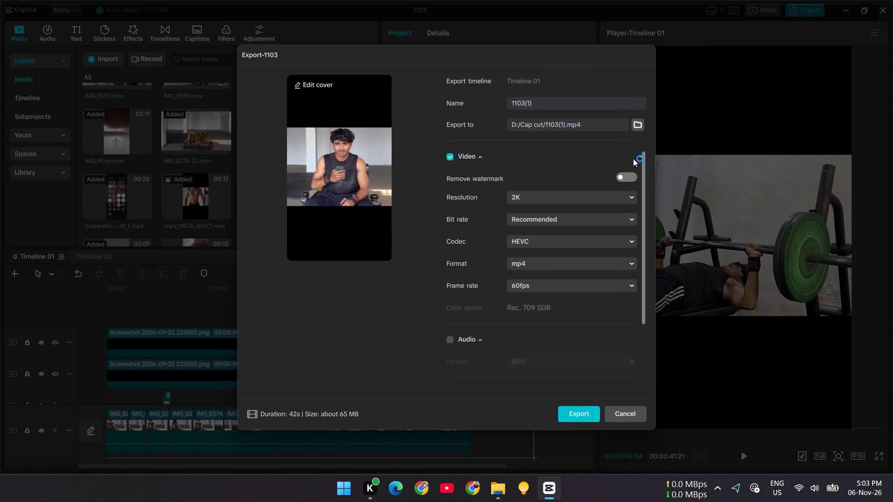
{"action": "left_click_drag", "start_coordinate": [549, 101], "coordinate": [454, 106]}
{"action": "key", "text": "c"}
{"action": "key", "text": "h"}
{"action": "key", "text": "e"}
{"action": "key", "text": "s"}
{"action": "key", "text": "t"}
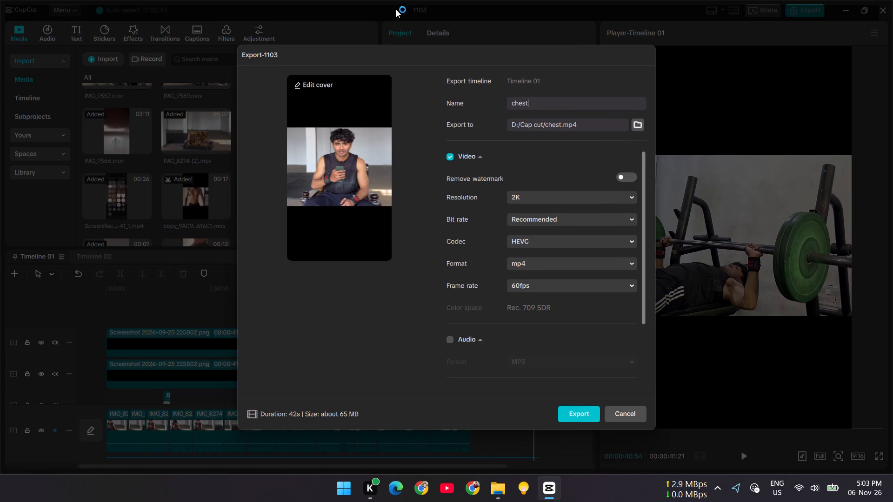
{"action": "left_click", "coordinate": [586, 407]}
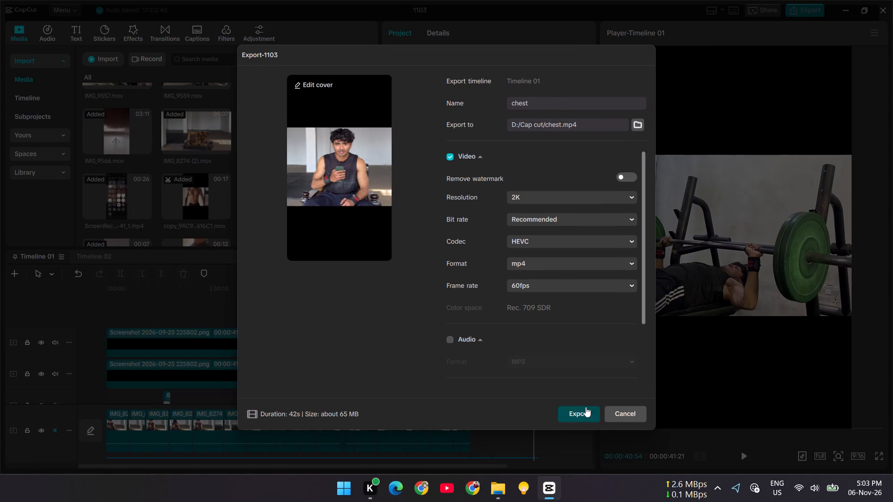
Launch Blip and move its window aside so the running export stays in view.
{"action": "left_click", "coordinate": [347, 493]}
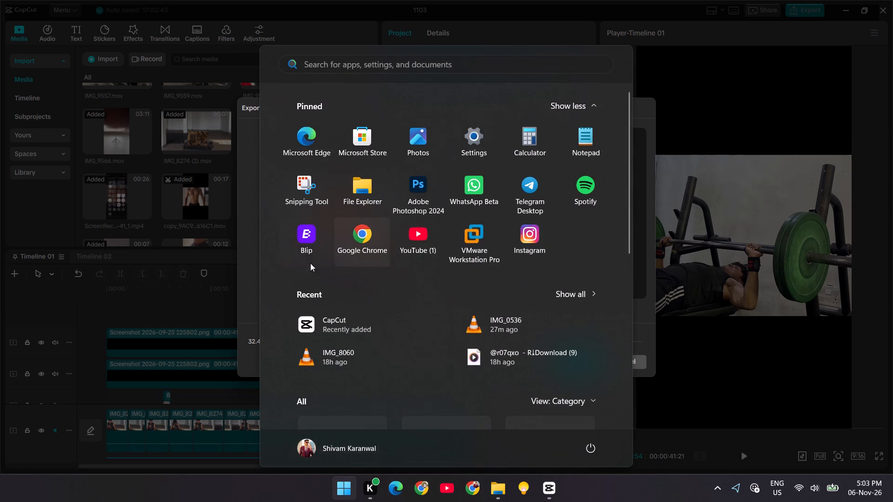
{"action": "left_click", "coordinate": [304, 251]}
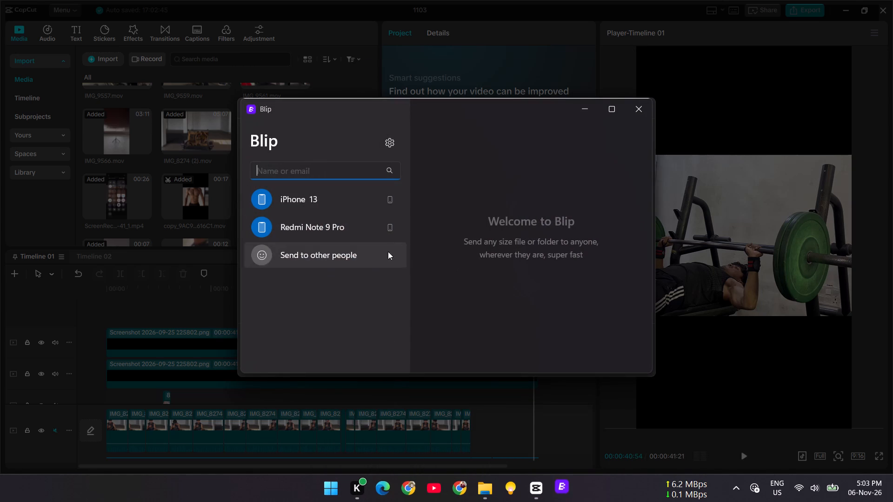
{"action": "left_click_drag", "start_coordinate": [509, 119], "coordinate": [624, 132]}
{"action": "left_click_drag", "start_coordinate": [471, 105], "coordinate": [648, 127]}
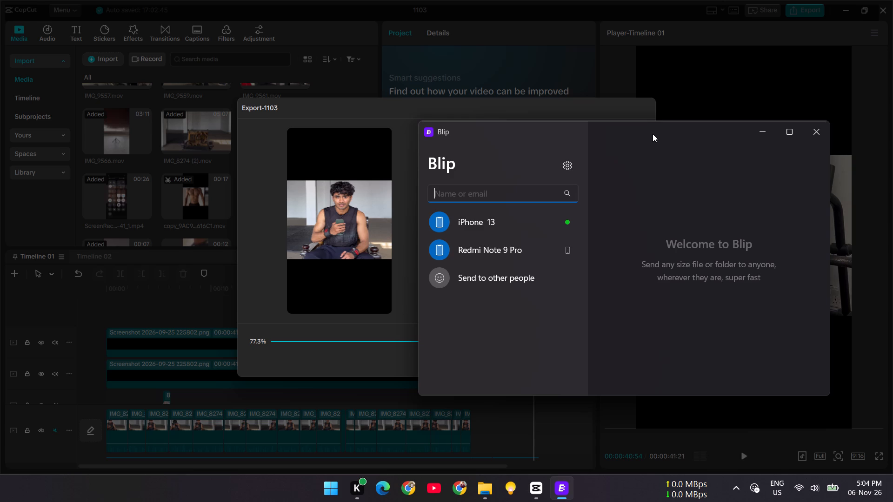
{"action": "left_click_drag", "start_coordinate": [587, 127], "coordinate": [640, 132]}
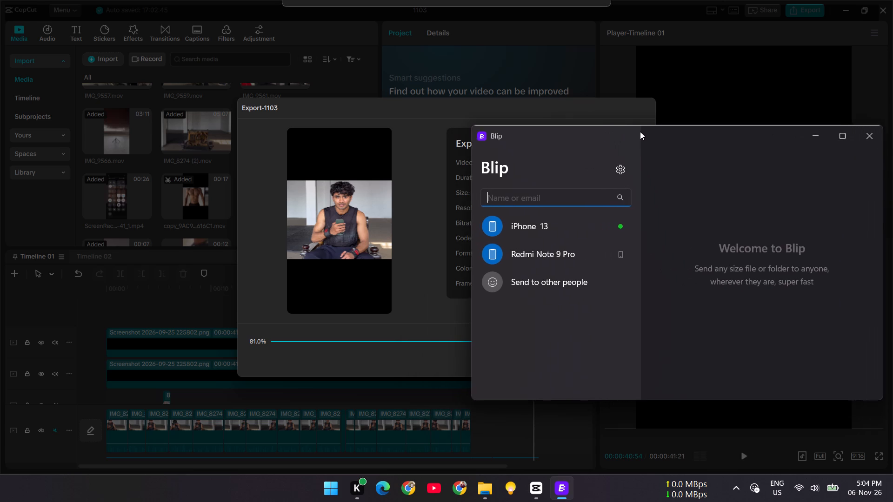
{"action": "left_click_drag", "start_coordinate": [640, 132], "coordinate": [640, 132]}
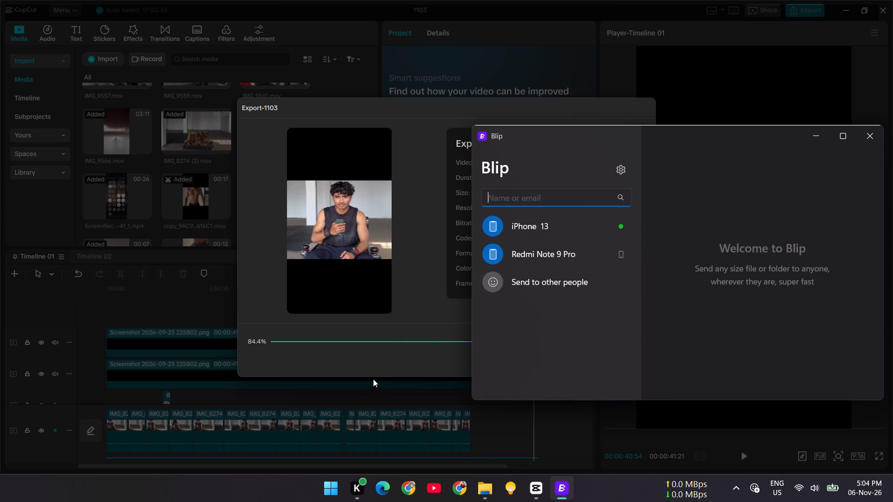
Open the exported file's folder and send the chest video to the iPhone 13 with Blip.
{"action": "left_click", "coordinate": [365, 365]}
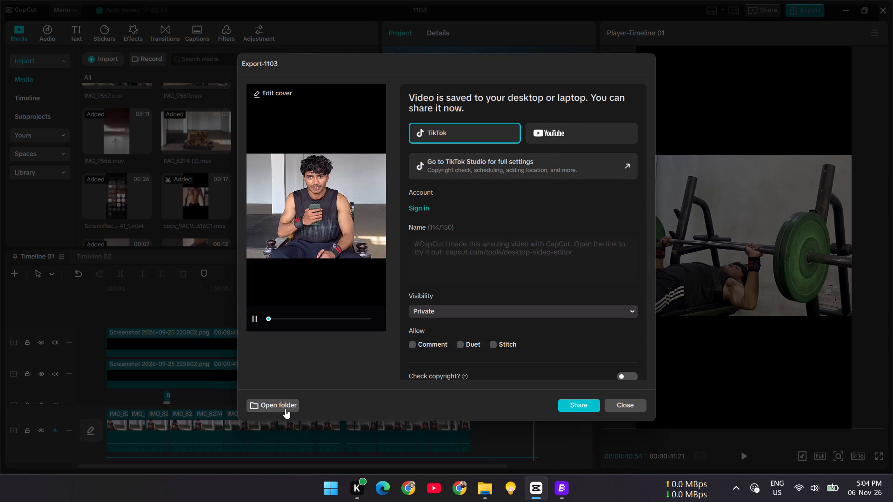
{"action": "left_click", "coordinate": [280, 401]}
{"action": "left_click", "coordinate": [560, 493]}
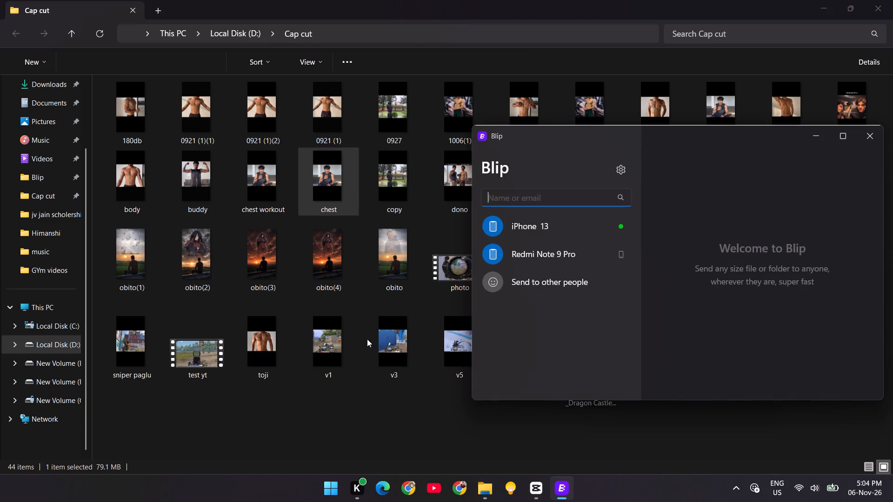
{"action": "left_click", "coordinate": [532, 218]}
{"action": "left_click_drag", "start_coordinate": [324, 188], "coordinate": [716, 250]}
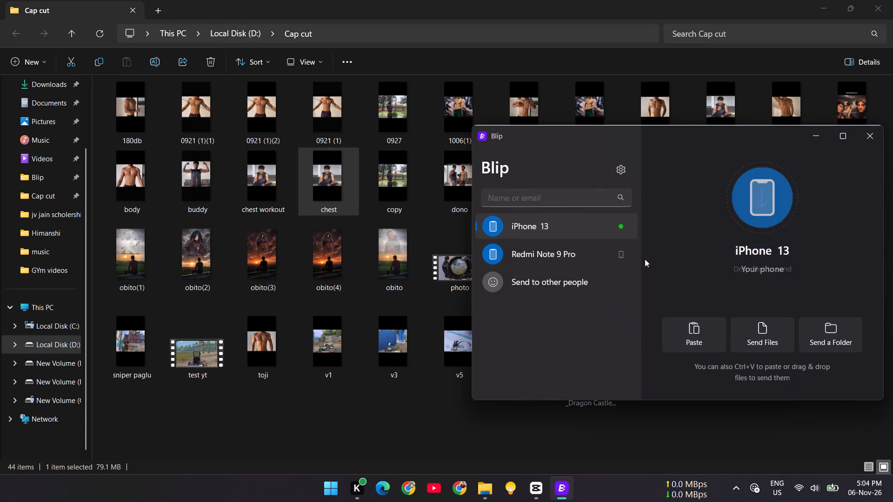
Return to CapCut, dismiss the finished export window and close project 1103.
{"action": "left_click", "coordinate": [541, 487]}
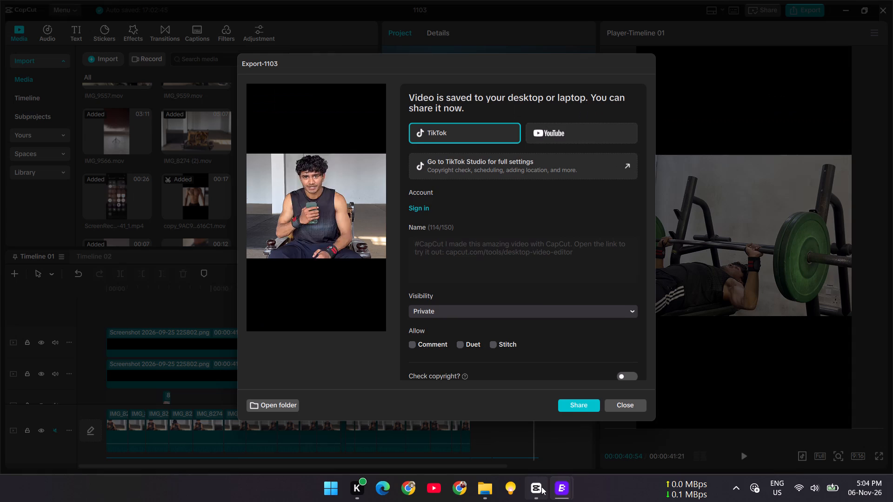
{"action": "left_click", "coordinate": [327, 388]}
{"action": "left_click", "coordinate": [631, 402]}
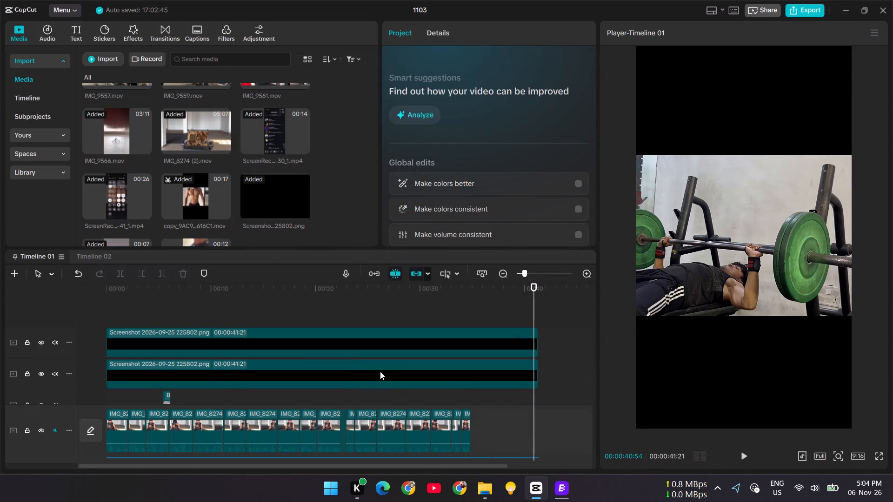
{"action": "left_click", "coordinate": [879, 13]}
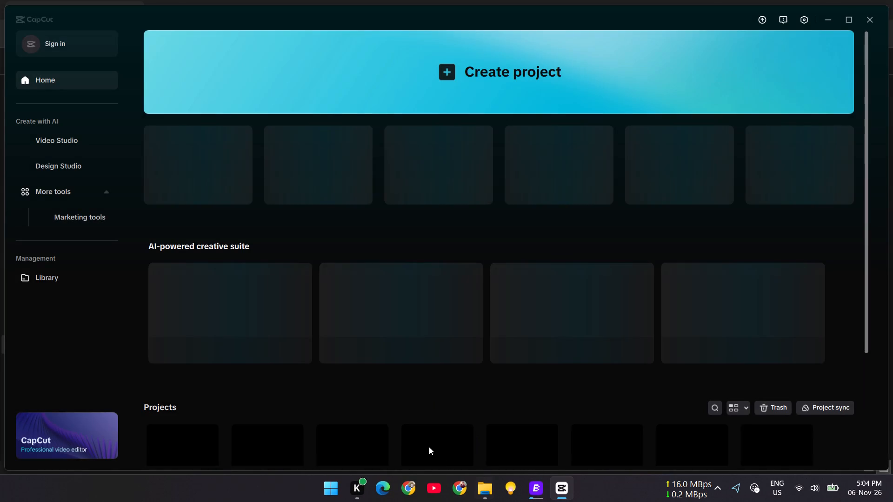
Open project 1105 (2) from the saved projects.
{"action": "scroll", "coordinate": [275, 406], "scroll_direction": "down", "scroll_amount": 2}
{"action": "left_click", "coordinate": [274, 402]}
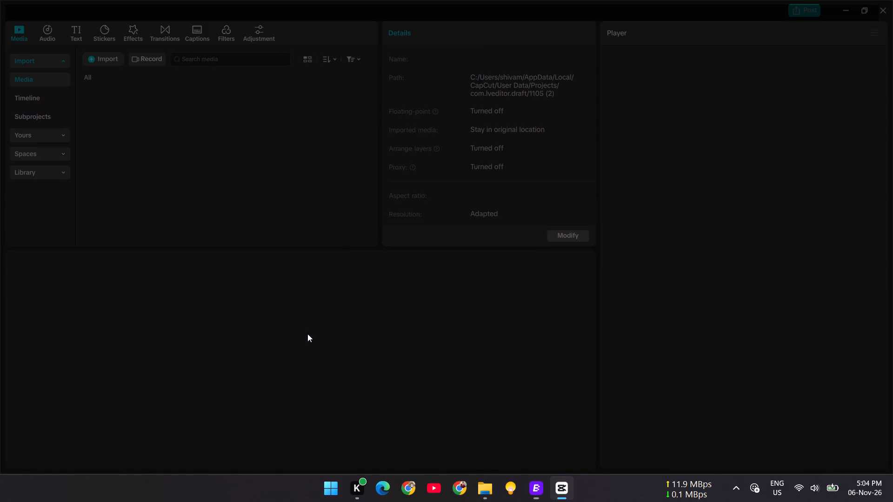
Play back the timeline of project 1105 (2) to review the edit.
{"action": "key", "text": "space"}
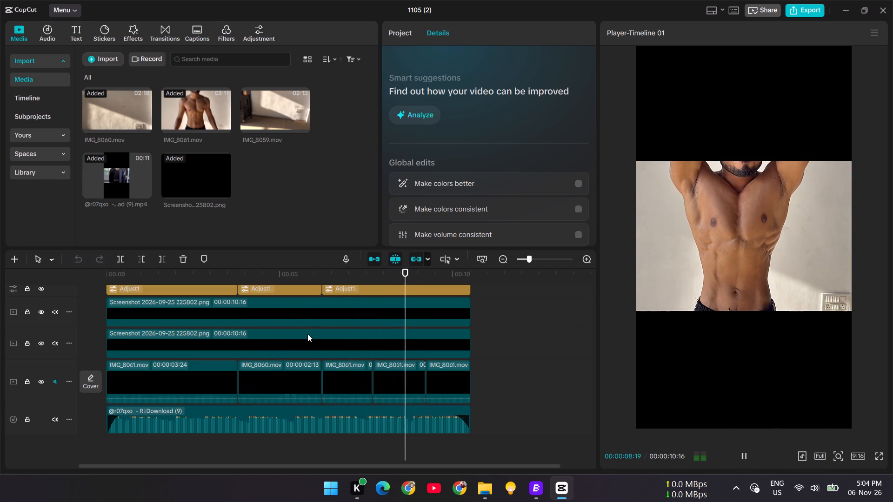
{"action": "key", "text": "space"}
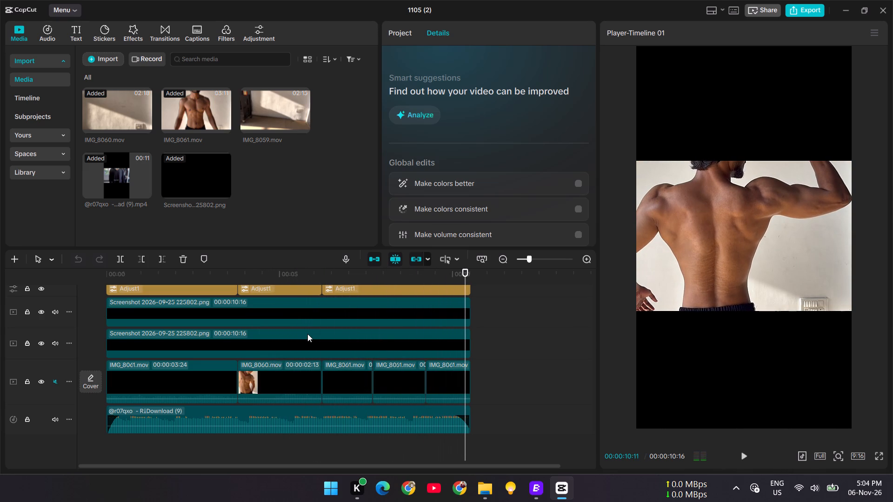
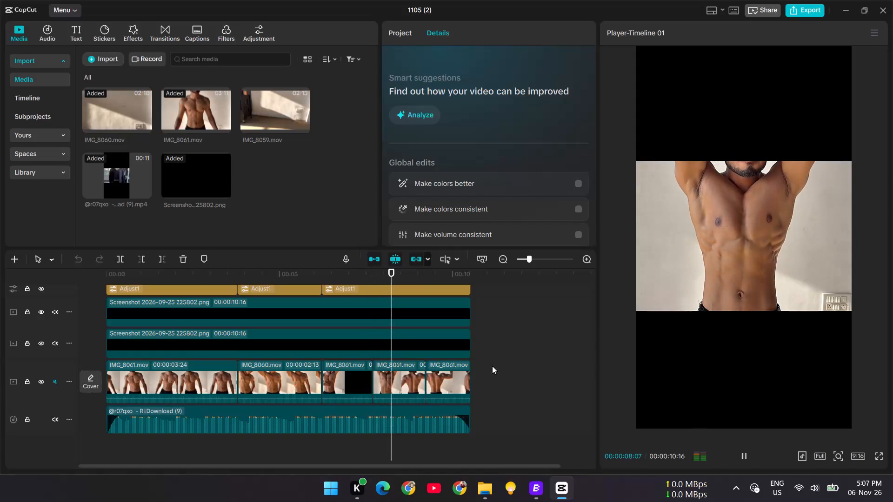
Stop the playback, return the playhead to the start of the timeline and briefly replay the opening of the edit.
{"action": "key", "text": "space"}
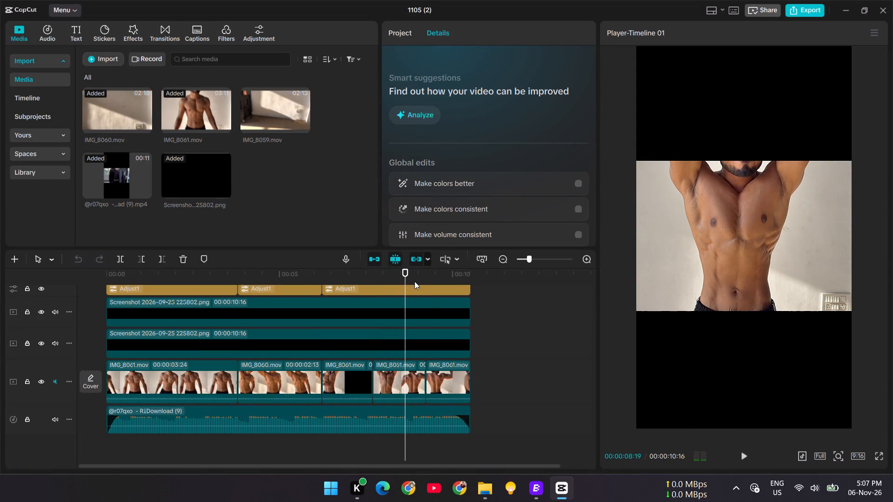
{"action": "left_click_drag", "start_coordinate": [398, 277], "coordinate": [70, 328]}
{"action": "key", "text": "space"}
{"action": "key", "text": "space"}
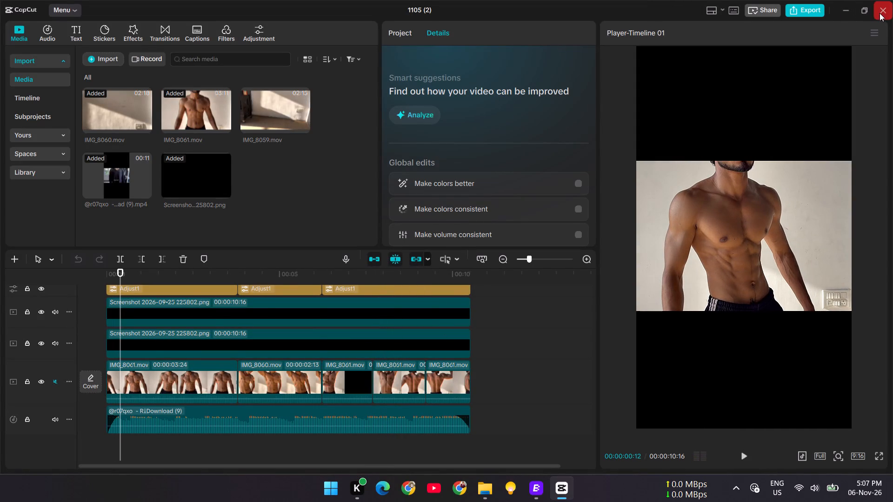
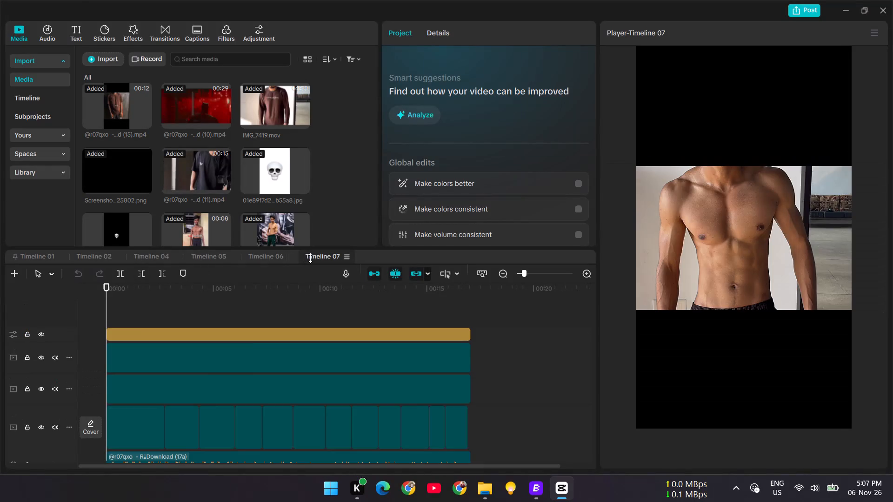
Briefly play Timeline 07, and switch to Timeline 06 to preview its edit up to the skull overlay.
{"action": "key", "text": "space"}
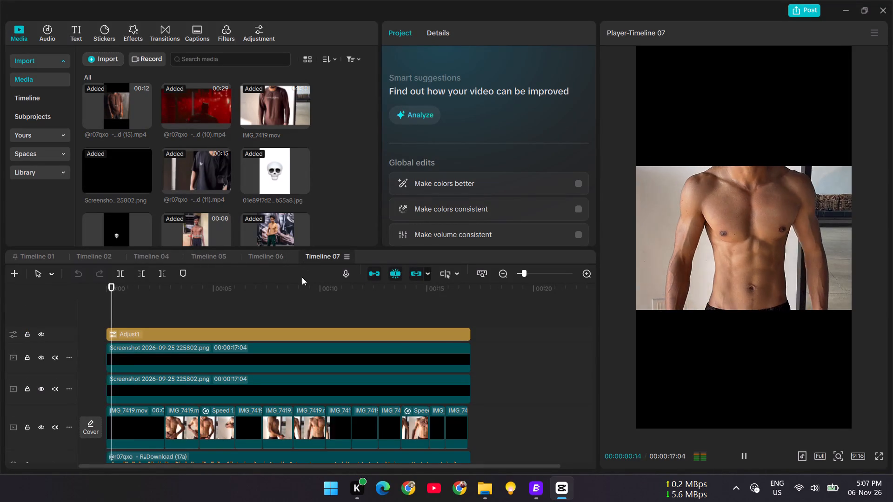
{"action": "left_click", "coordinate": [276, 258]}
{"action": "key", "text": "space"}
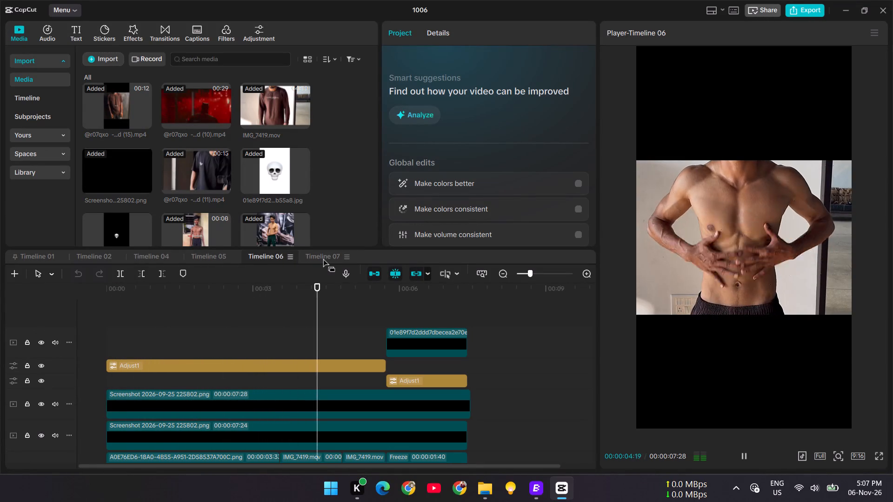
{"action": "key", "text": "space"}
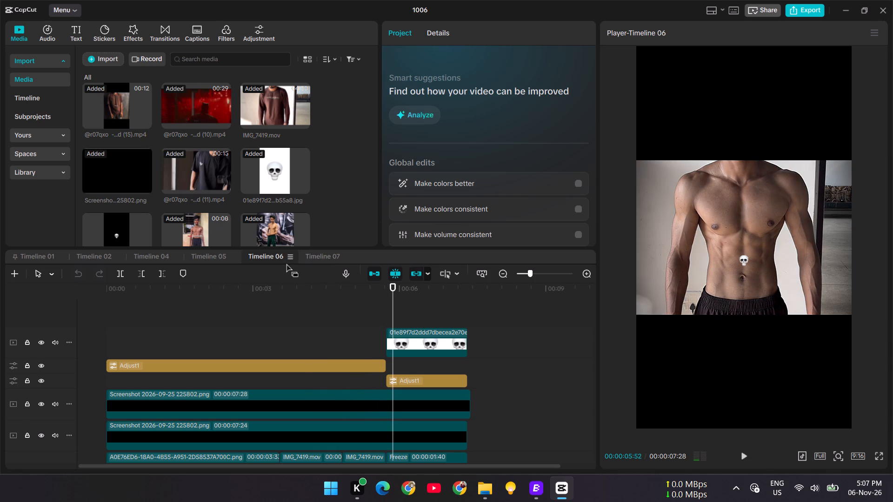
Open Timeline 05 and preview its "same genetics btw" edit, replaying it from the start.
{"action": "left_click", "coordinate": [214, 256]}
{"action": "key", "text": "space"}
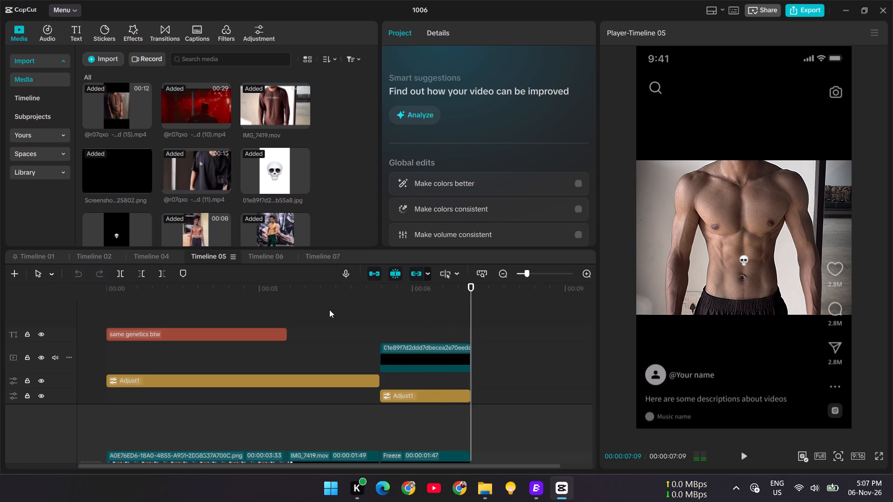
{"action": "key", "text": "space"}
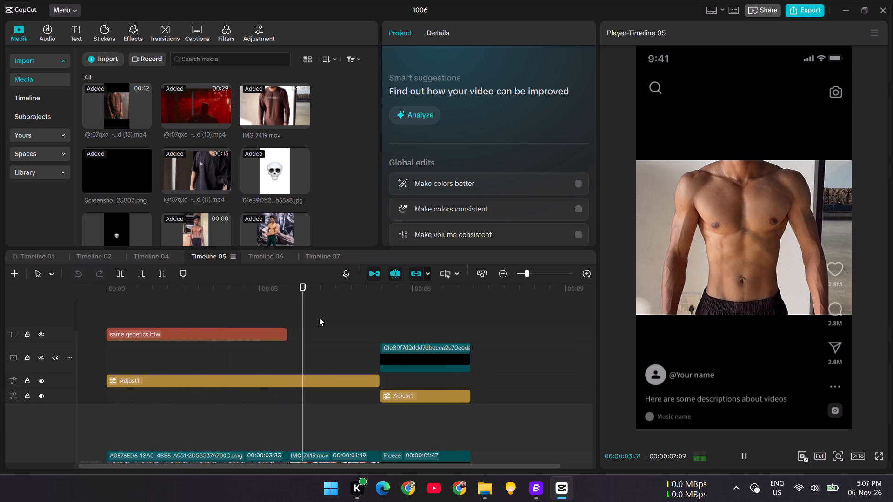
{"action": "key", "text": "space"}
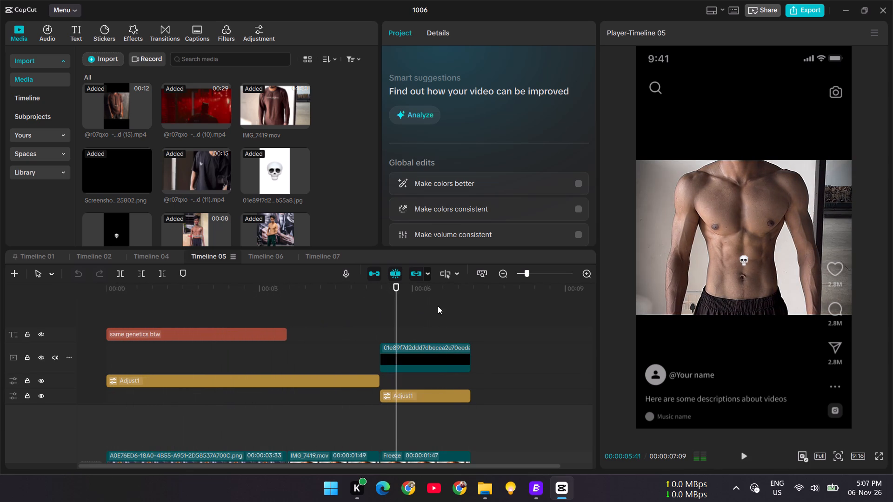
{"action": "left_click_drag", "start_coordinate": [365, 293], "coordinate": [107, 321]}
{"action": "key", "text": "space"}
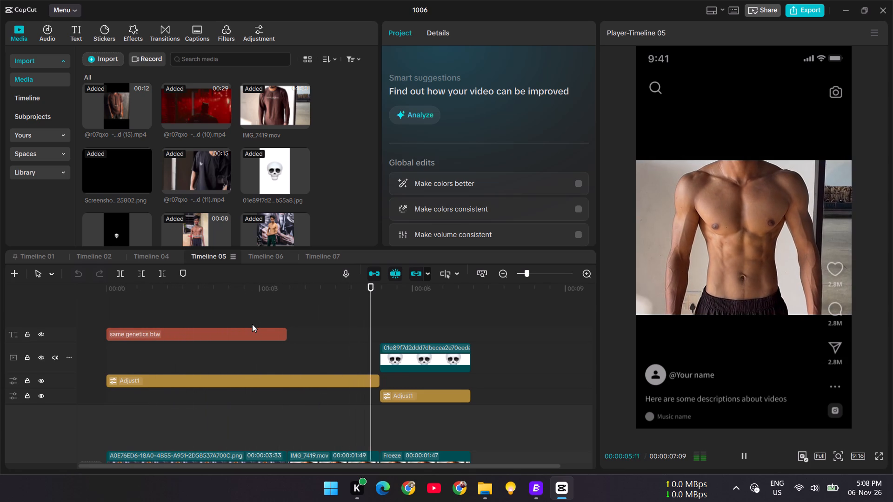
Play Timeline 05 through the skull overlay and replay it from the start to review the edit.
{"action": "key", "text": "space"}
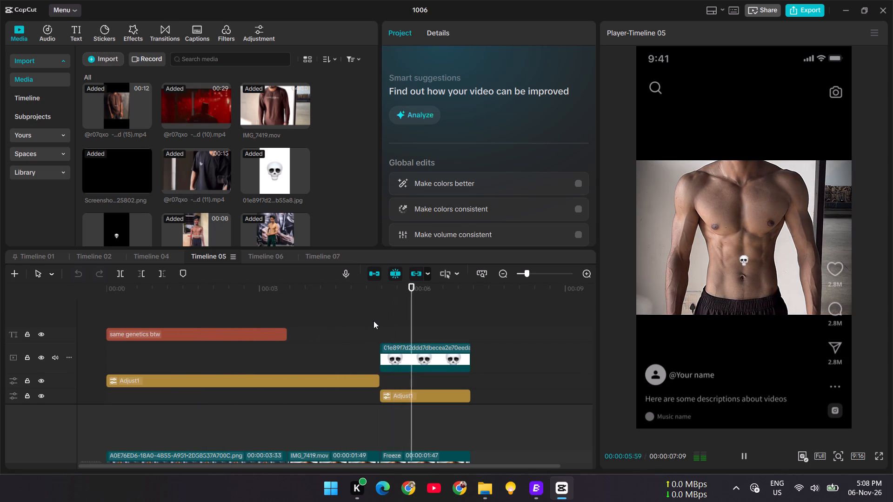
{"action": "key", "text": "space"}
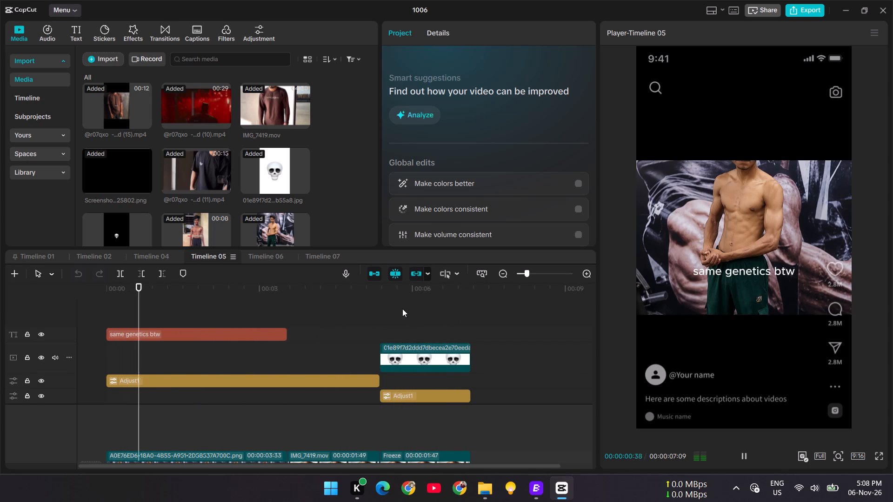
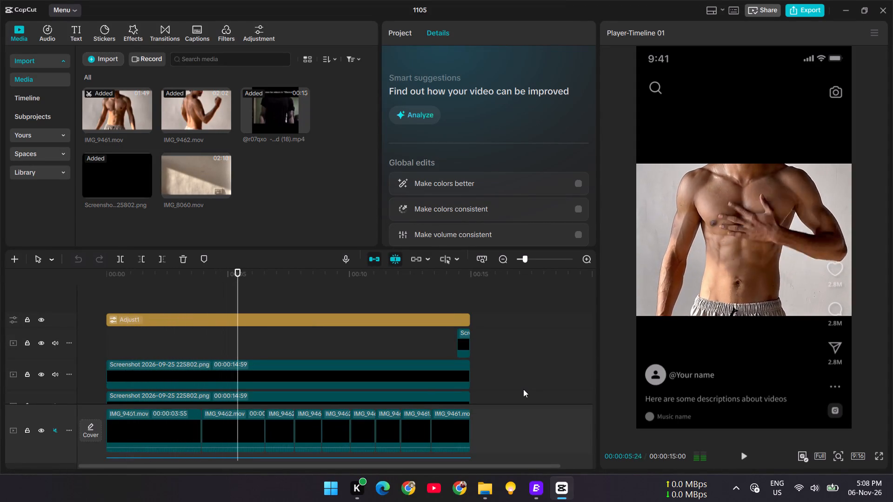
Close the 1105 project after reviewing its edit.
{"action": "left_click", "coordinate": [885, 9]}
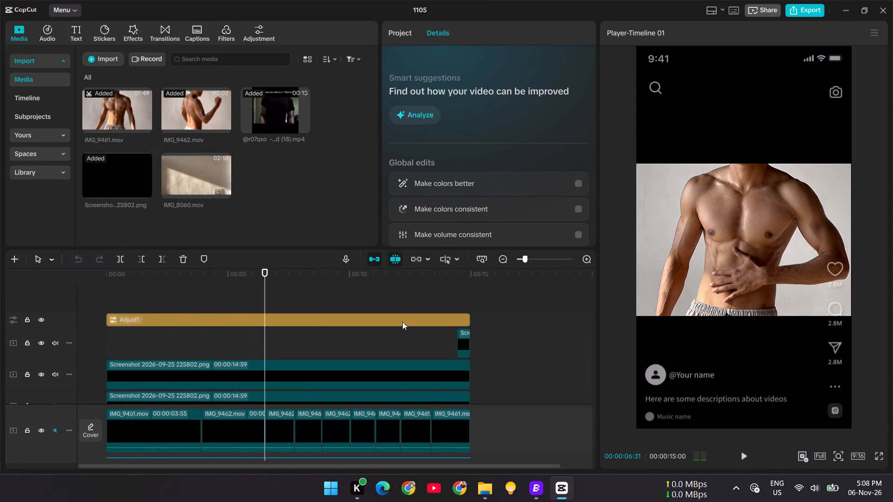
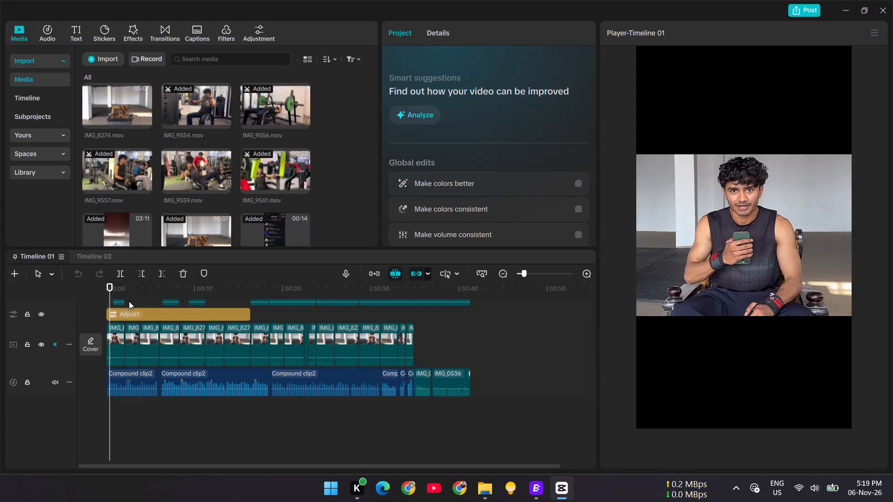
Play the opening seconds of Timeline 01 in the 1103 project.
{"action": "key", "text": "space"}
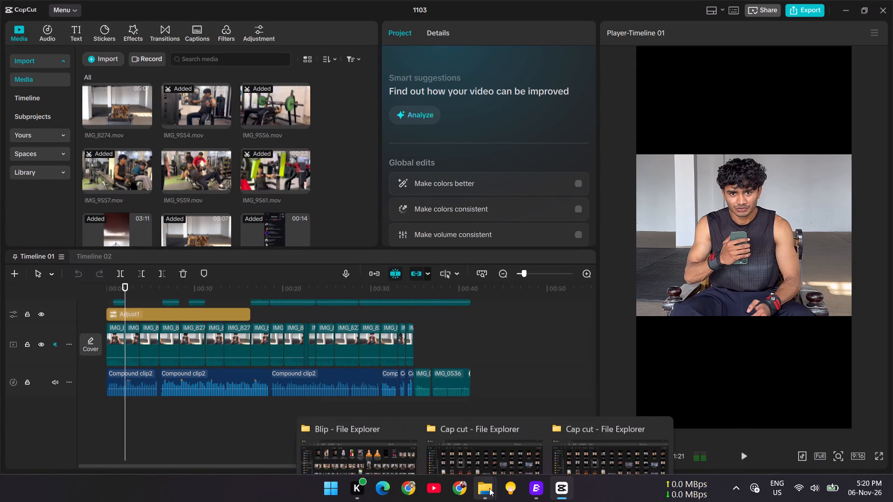
{"action": "key", "text": "space"}
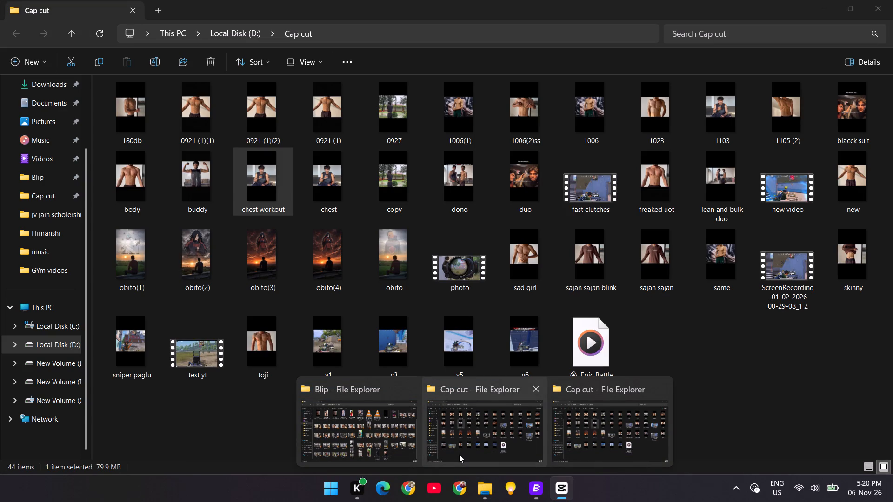
{"action": "key", "text": "space"}
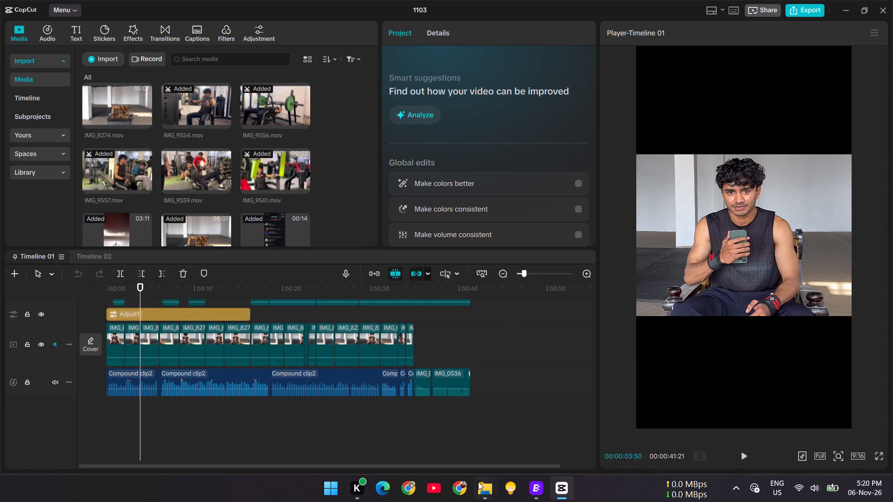
Open the music folder inside Blip in File Explorer and play its three screen recordings to audition their songs.
{"action": "left_click", "coordinate": [490, 492]}
{"action": "left_click_drag", "start_coordinate": [509, 416], "coordinate": [517, 418]}
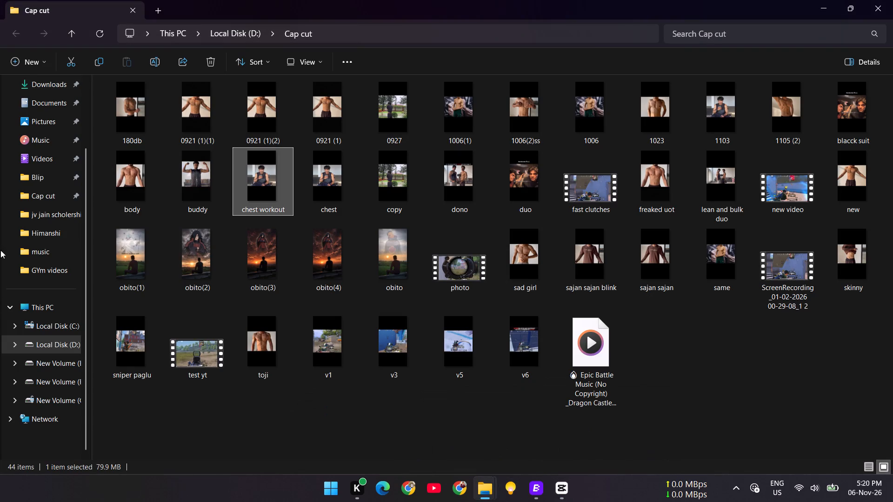
{"action": "left_click", "coordinate": [28, 182]}
{"action": "left_click", "coordinate": [33, 195]}
{"action": "left_click", "coordinate": [39, 182]}
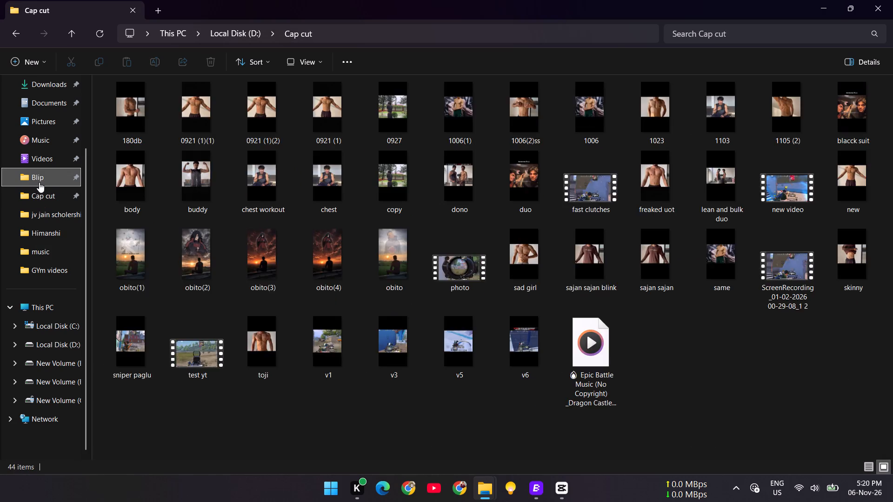
{"action": "double_click", "coordinate": [193, 106]}
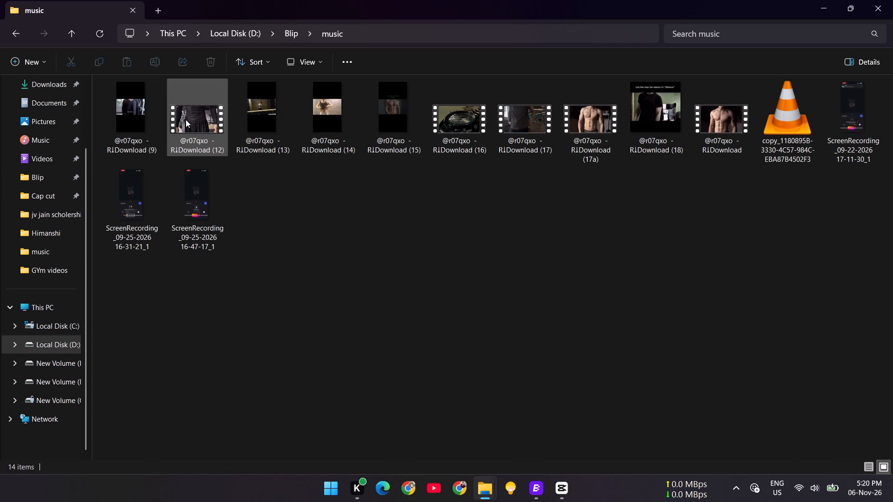
{"action": "double_click", "coordinate": [148, 200]}
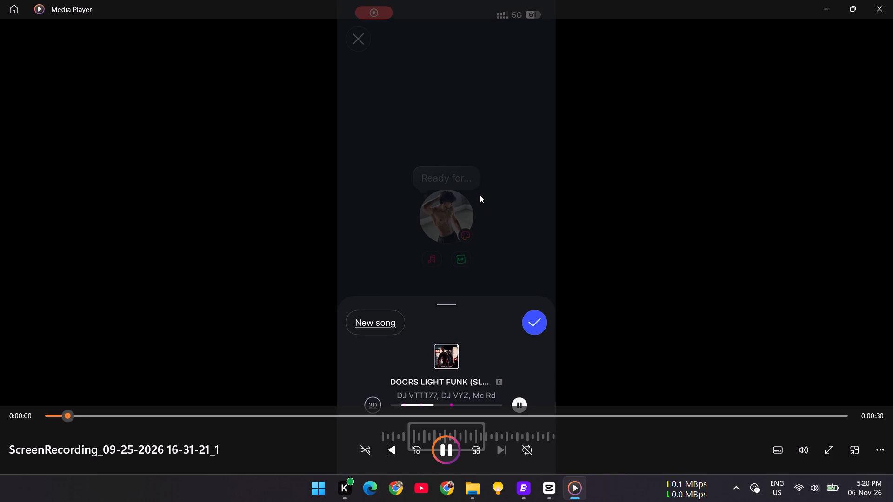
{"action": "left_click", "coordinate": [892, 0]}
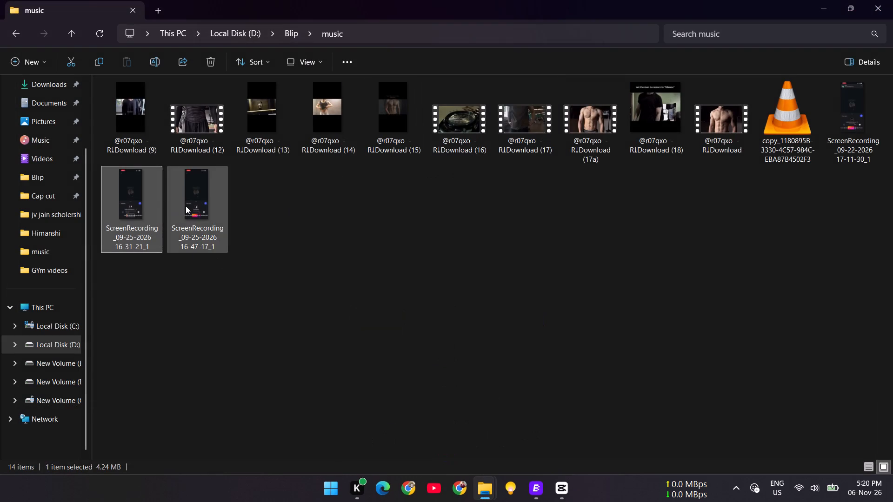
{"action": "double_click", "coordinate": [186, 206]}
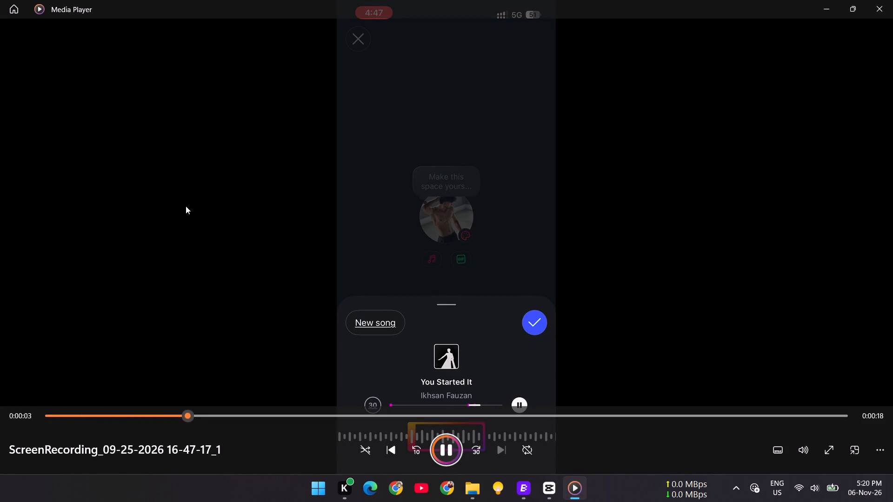
{"action": "left_click", "coordinate": [892, 0]}
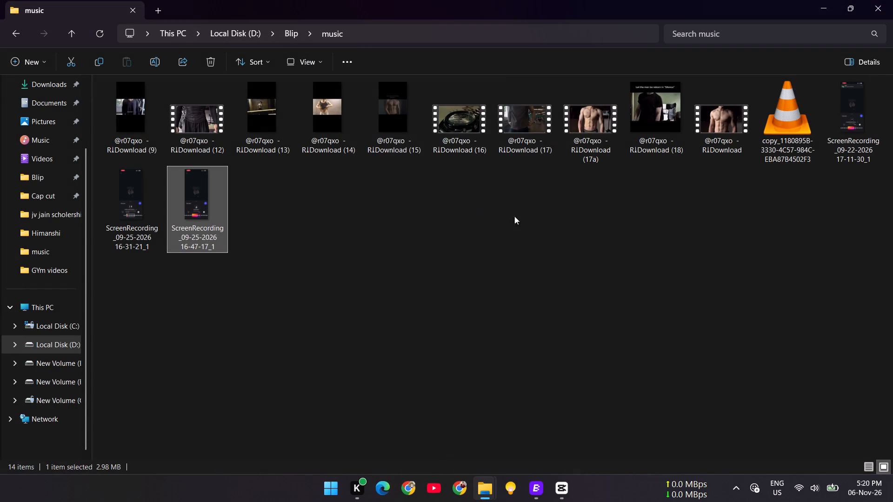
{"action": "double_click", "coordinate": [865, 97]}
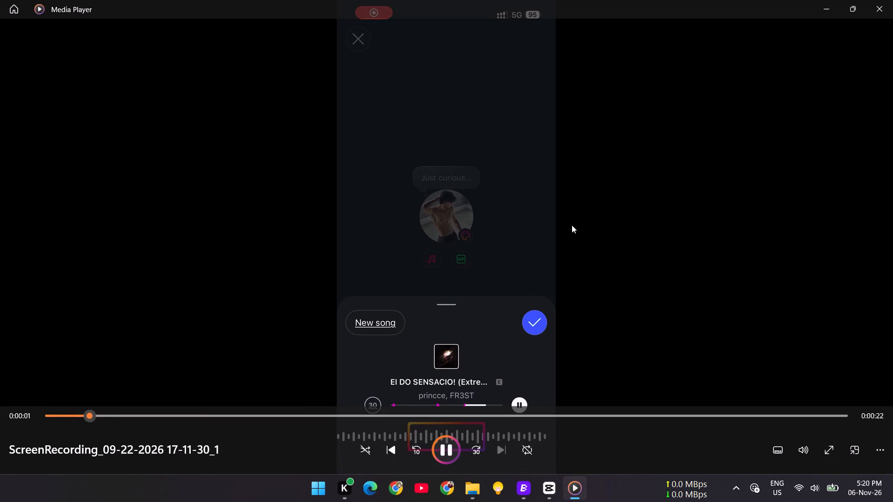
{"action": "left_click", "coordinate": [892, 0]}
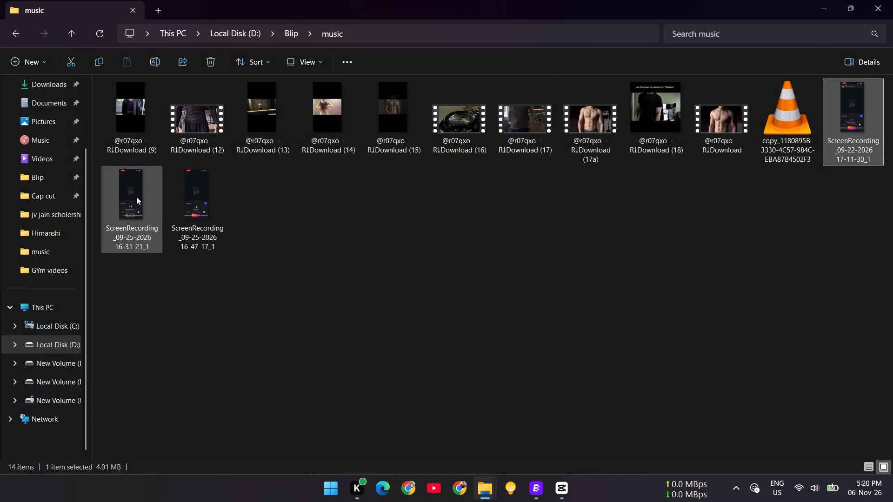
{"action": "left_click_drag", "start_coordinate": [132, 191], "coordinate": [564, 501]}
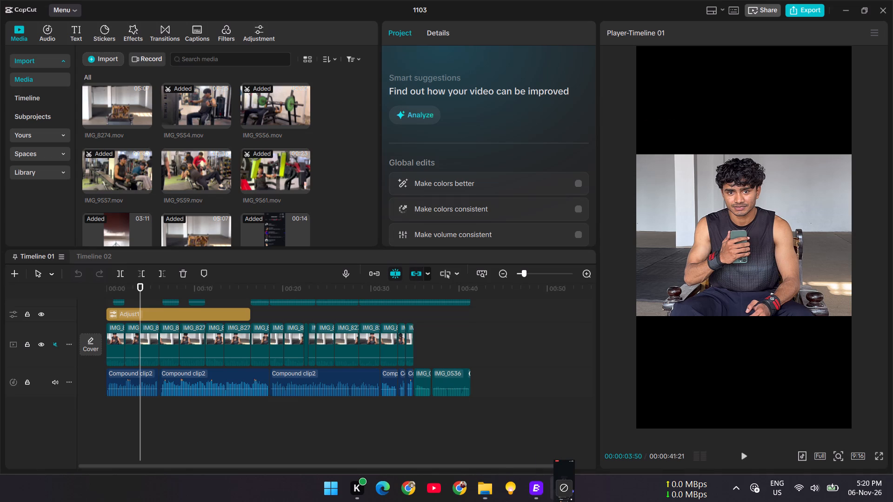
{"action": "left_click_drag", "start_coordinate": [564, 501], "coordinate": [119, 420]}
{"action": "left_click_drag", "start_coordinate": [215, 343], "coordinate": [184, 341]}
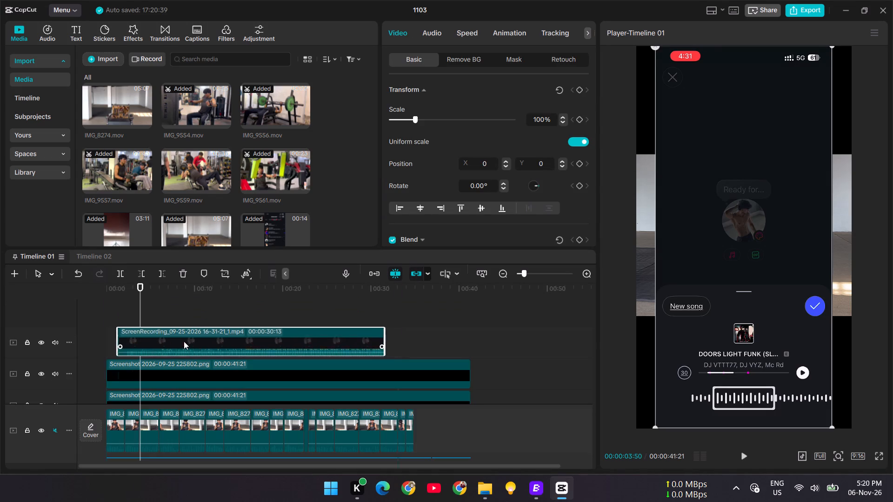
{"action": "left_click_drag", "start_coordinate": [184, 341], "coordinate": [184, 341]}
Extract the audio of the screen recording clip onto its own track.
{"action": "left_click", "coordinate": [373, 335]}
{"action": "left_click", "coordinate": [289, 335]}
{"action": "right_click", "coordinate": [287, 334]}
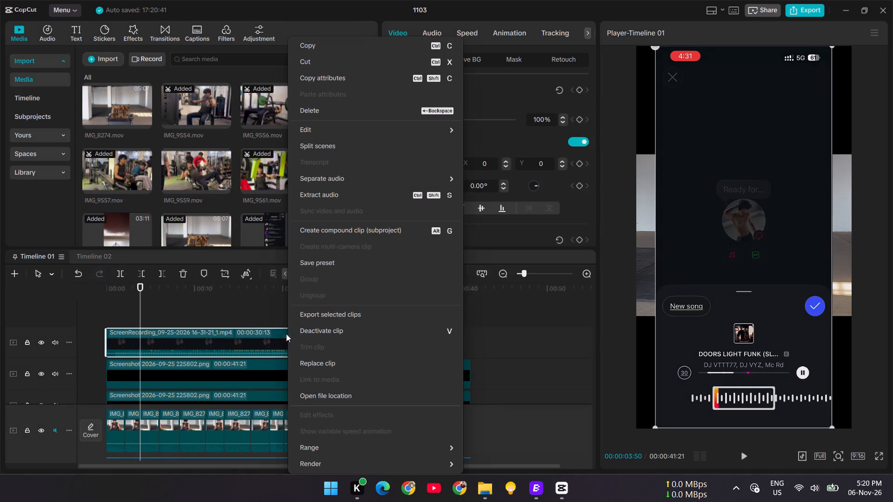
{"action": "left_click", "coordinate": [337, 190]}
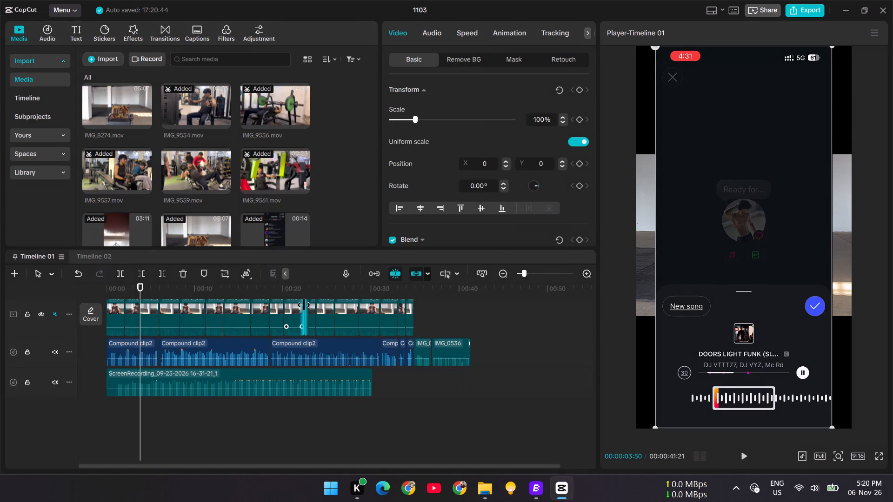
Delete the screen recording's video clip from the top track, keeping its extracted audio.
{"action": "scroll", "coordinate": [295, 322], "scroll_direction": "up", "scroll_amount": 5}
{"action": "scroll", "coordinate": [295, 322], "scroll_direction": "down", "scroll_amount": 1}
{"action": "scroll", "coordinate": [252, 321], "scroll_direction": "up", "scroll_amount": 1}
{"action": "scroll", "coordinate": [252, 321], "scroll_direction": "down", "scroll_amount": 1}
{"action": "scroll", "coordinate": [252, 321], "scroll_direction": "up", "scroll_amount": 8}
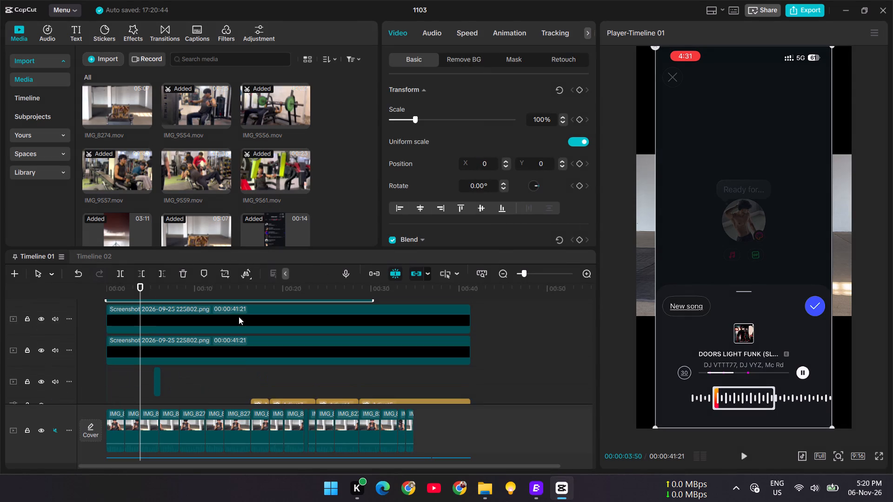
{"action": "scroll", "coordinate": [234, 313], "scroll_direction": "up", "scroll_amount": 6}
{"action": "key", "text": "BackSpace"}
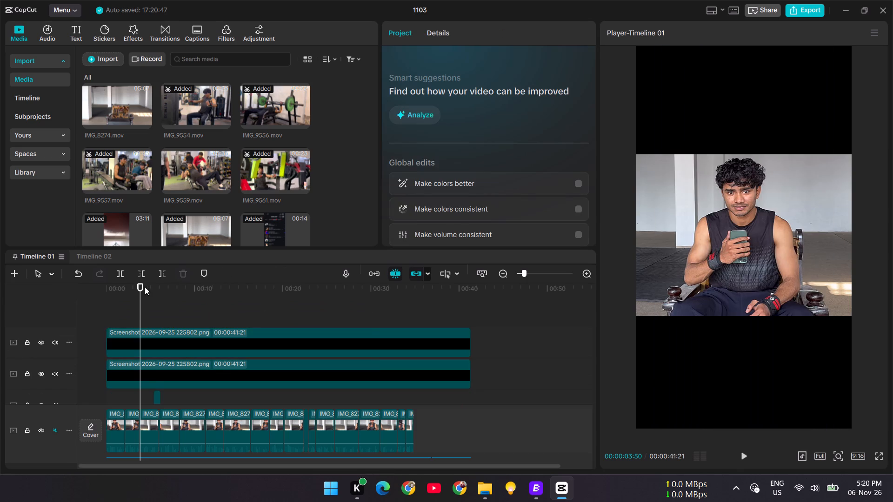
Play the opening seconds, and trim about 1 second off the extracted audio's start, moving it back to 00:00.
{"action": "left_click_drag", "start_coordinate": [141, 289], "coordinate": [50, 301]}
{"action": "key", "text": "space"}
{"action": "scroll", "coordinate": [166, 349], "scroll_direction": "down", "scroll_amount": 4}
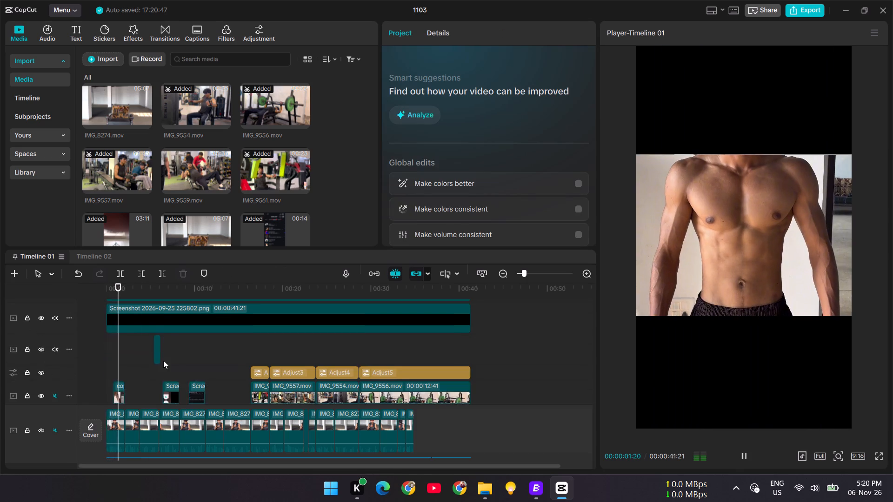
{"action": "scroll", "coordinate": [163, 382], "scroll_direction": "down", "scroll_amount": 4}
{"action": "scroll", "coordinate": [141, 443], "scroll_direction": "down", "scroll_amount": 4}
{"action": "key", "text": "space"}
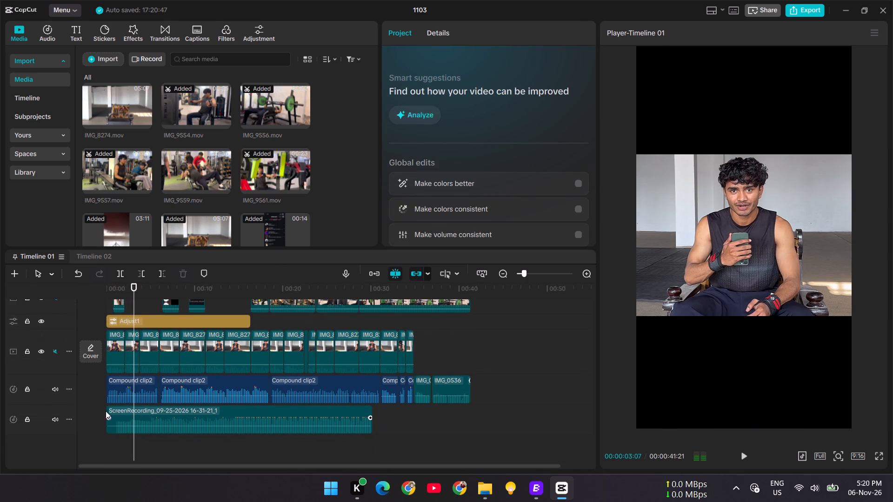
{"action": "left_click", "coordinate": [106, 411]}
{"action": "left_click", "coordinate": [114, 410]}
{"action": "left_click_drag", "start_coordinate": [107, 410], "coordinate": [117, 410]}
{"action": "left_click_drag", "start_coordinate": [167, 413], "coordinate": [159, 415]}
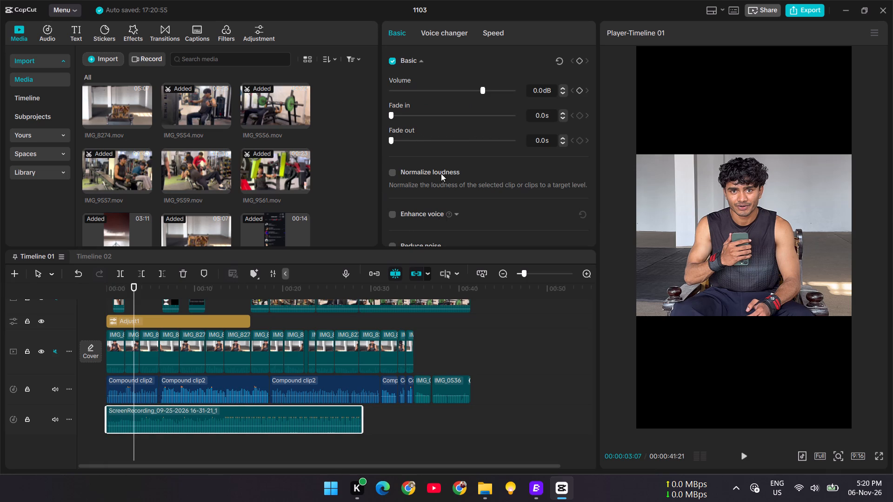
Lower the extracted audio's volume to -21.1 dB and play the timeline to check the mix, replaying it from the start.
{"action": "left_click_drag", "start_coordinate": [480, 89], "coordinate": [464, 96]}
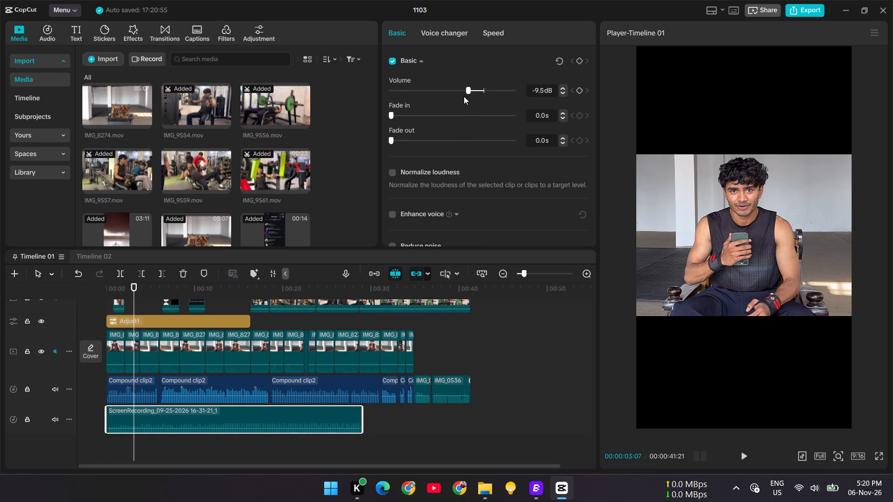
{"action": "left_click_drag", "start_coordinate": [464, 96], "coordinate": [448, 101]}
{"action": "key", "text": "space"}
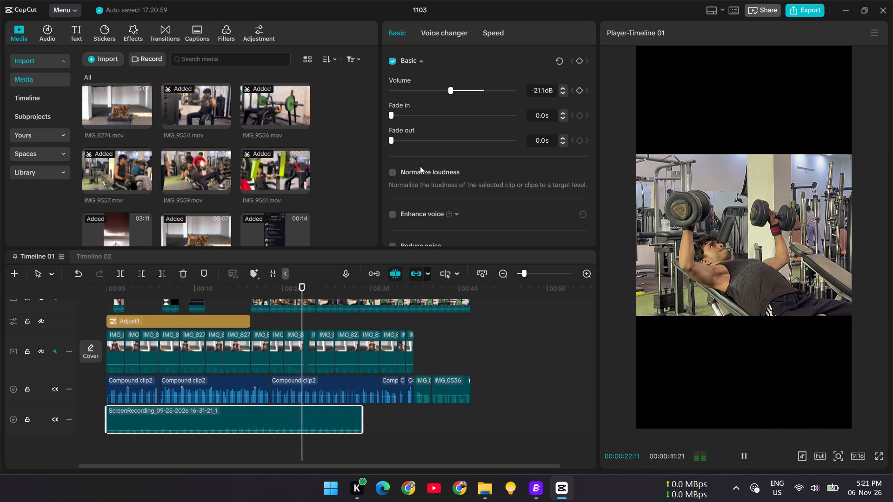
{"action": "key", "text": "space"}
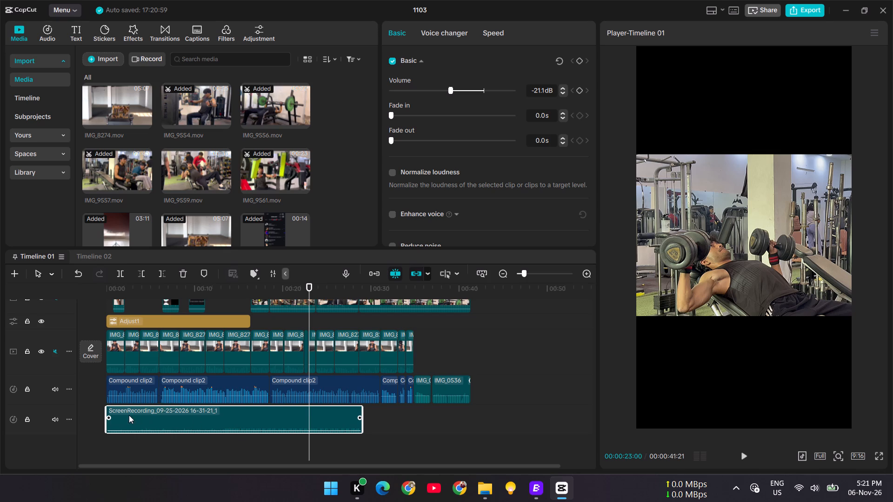
{"action": "left_click_drag", "start_coordinate": [307, 287], "coordinate": [0, 331]}
{"action": "key", "text": "space"}
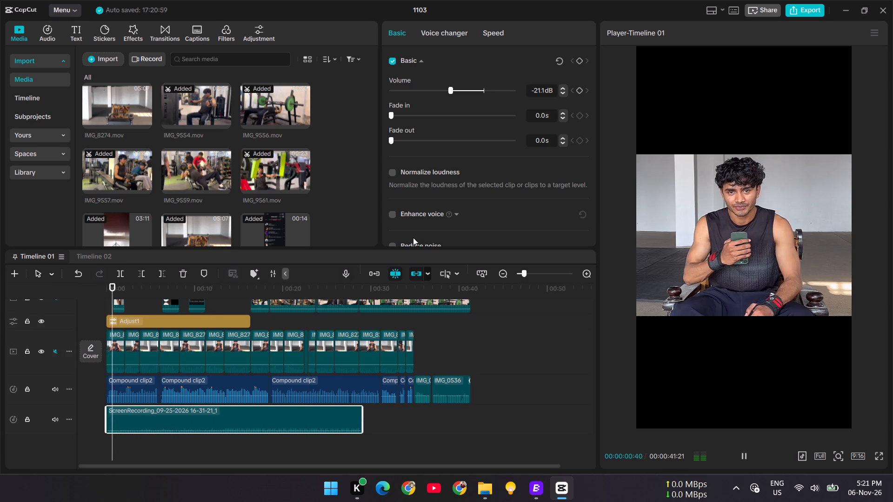
{"action": "key", "text": "space"}
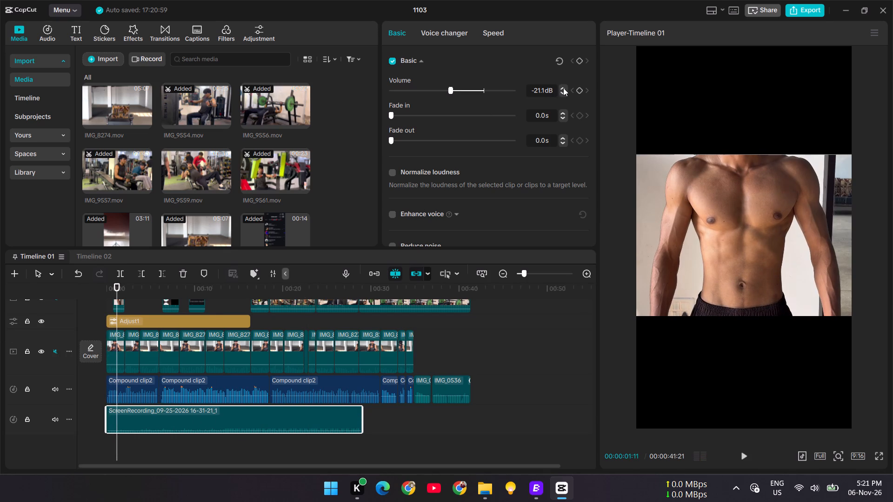
Raise the extracted audio's volume to -20.2 dB and play the timeline up to about 31 seconds to check the mix.
{"action": "triple_click", "coordinate": [564, 88]}
{"action": "left_click", "coordinate": [564, 88]}
{"action": "key", "text": "space"}
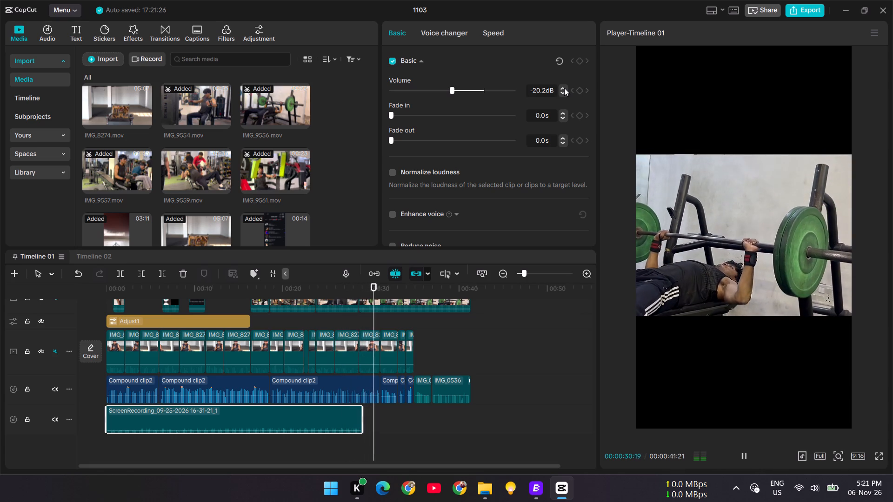
{"action": "key", "text": "space"}
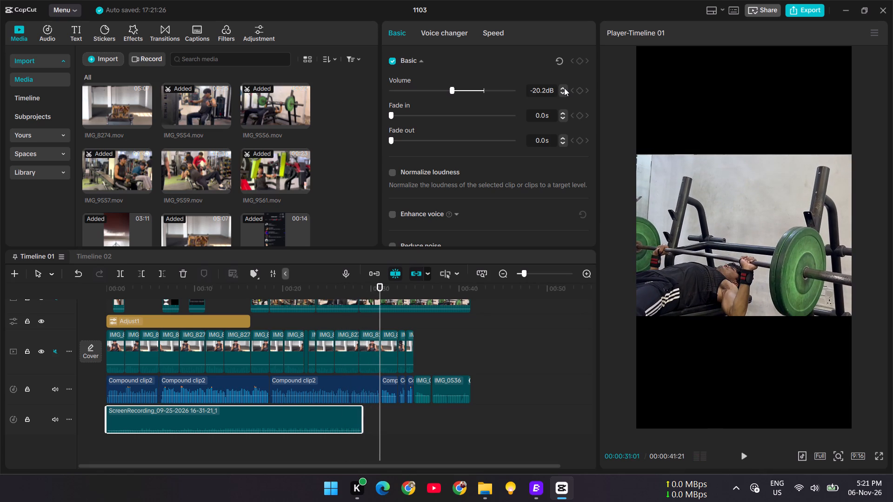
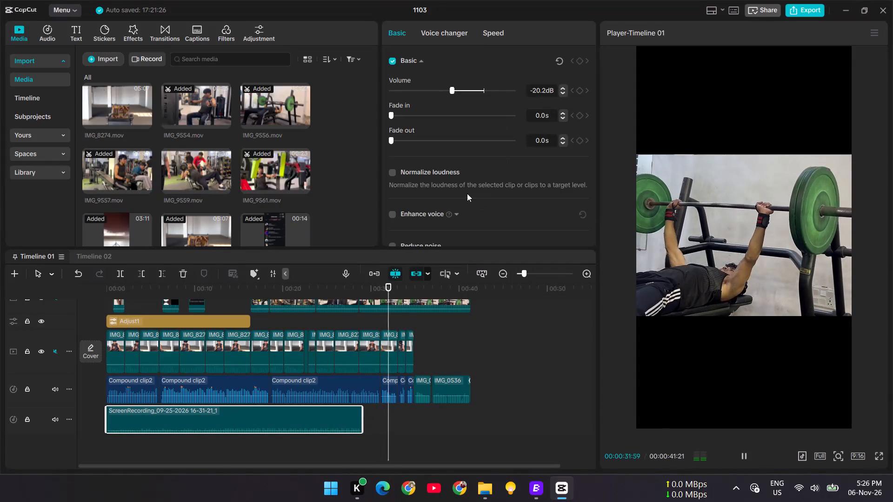
Replay the timeline from near the start and lower the extracted audio's volume to -21.1 dB while listening to the mix.
{"action": "key", "text": "space"}
{"action": "left_click_drag", "start_coordinate": [394, 290], "coordinate": [195, 330]}
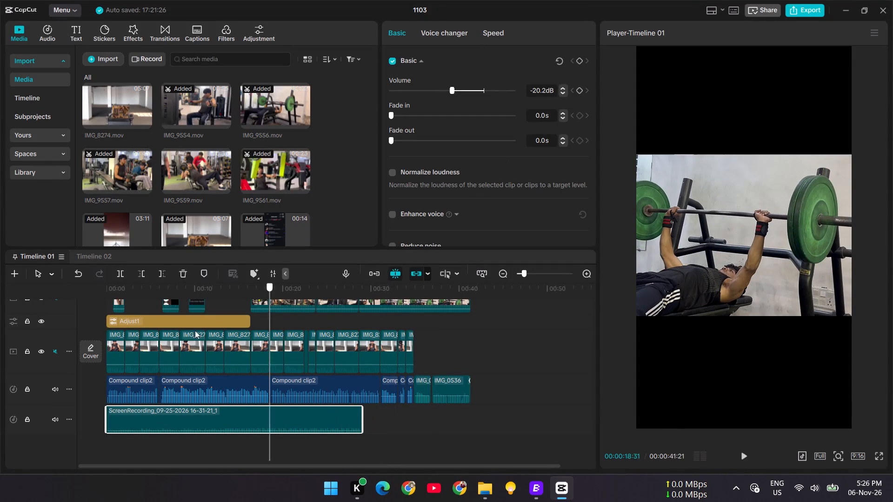
{"action": "left_click_drag", "start_coordinate": [195, 330], "coordinate": [119, 338]}
{"action": "key", "text": "space"}
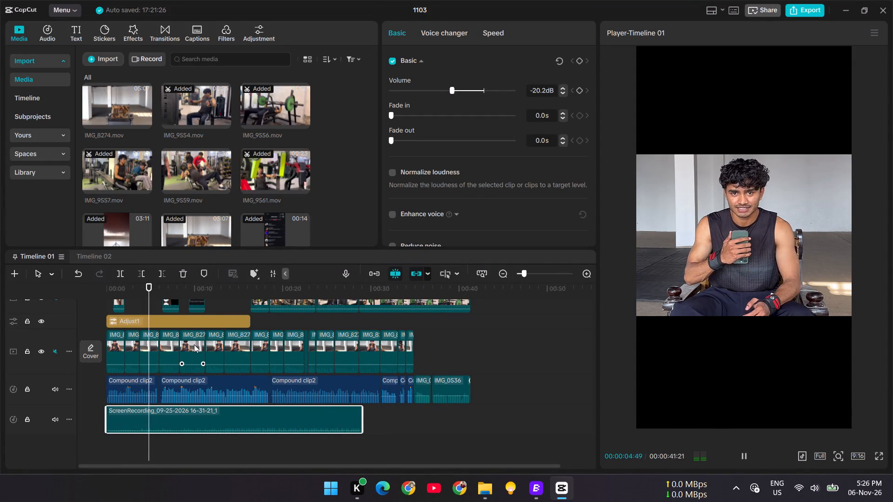
{"action": "key", "text": "space"}
{"action": "left_click_drag", "start_coordinate": [150, 289], "coordinate": [132, 302]}
{"action": "key", "text": "space"}
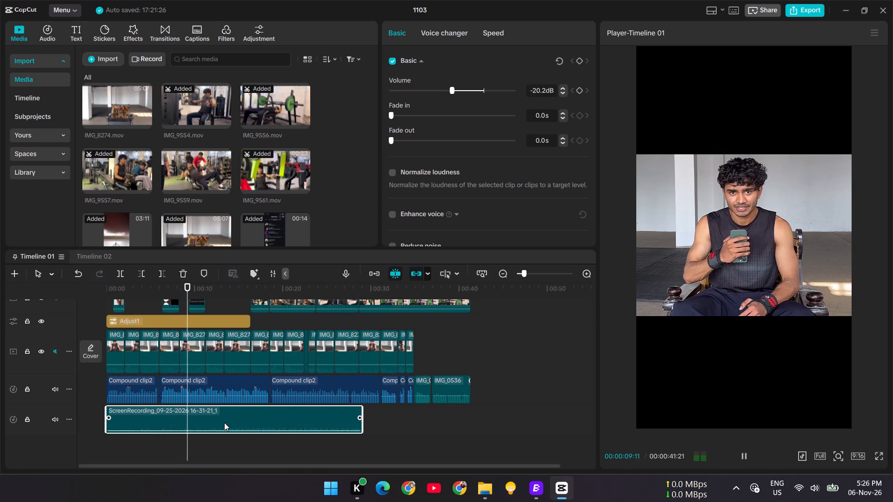
{"action": "triple_click", "coordinate": [562, 91]}
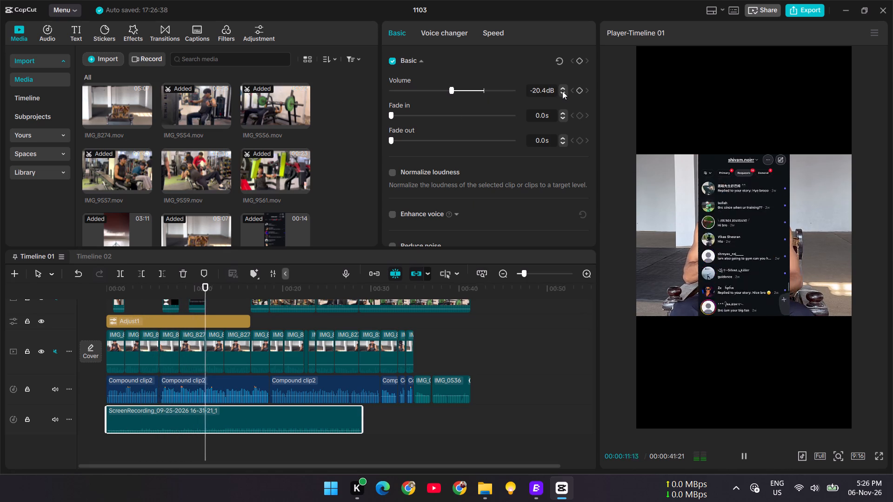
{"action": "triple_click", "coordinate": [562, 91]}
{"action": "left_click", "coordinate": [562, 91]}
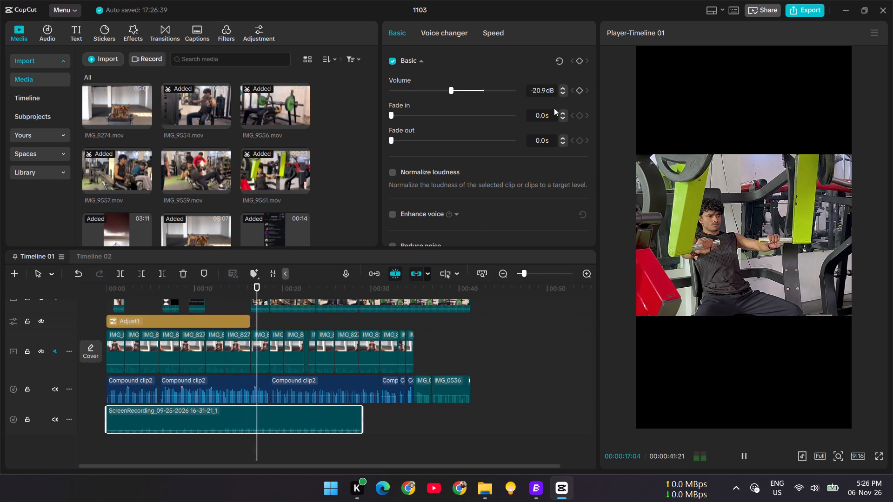
{"action": "left_click", "coordinate": [564, 94]}
{"action": "left_click", "coordinate": [563, 94]}
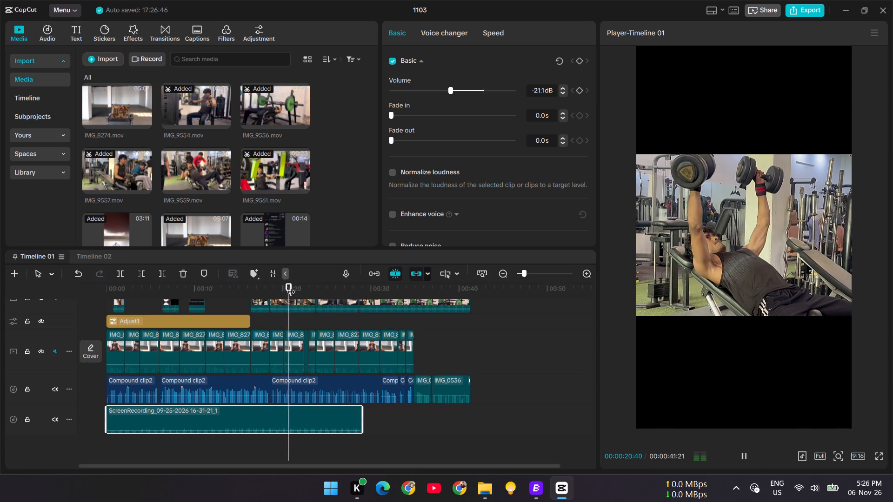
Split the extracted audio at about 00:17, paste a copy of its second piece right after the end, and play across the joins.
{"action": "left_click_drag", "start_coordinate": [291, 286], "coordinate": [262, 299]}
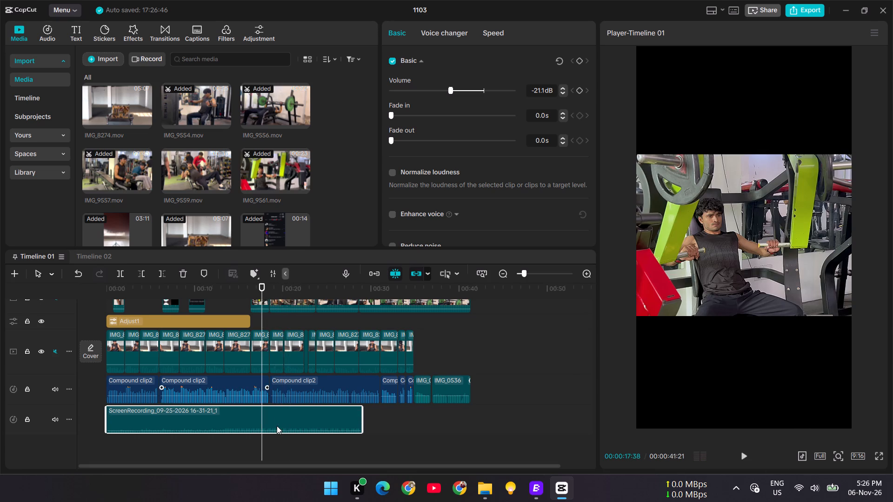
{"action": "key", "text": "ctrl+b"}
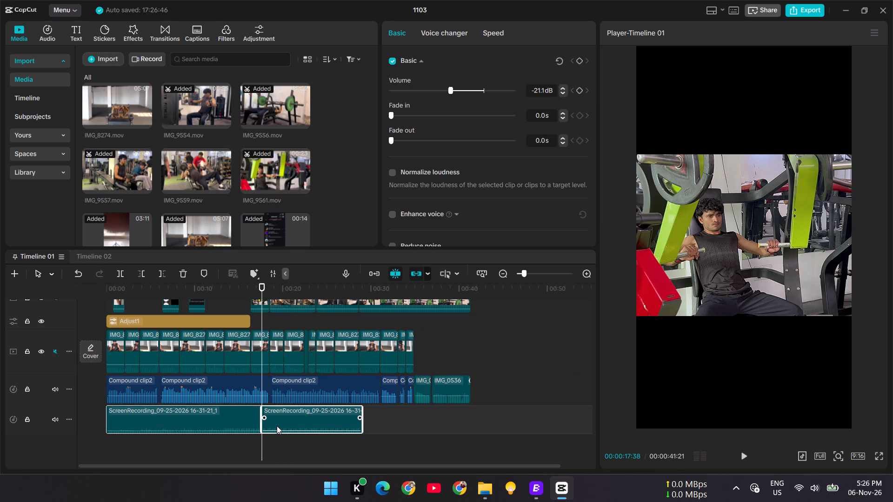
{"action": "left_click", "coordinate": [289, 412]}
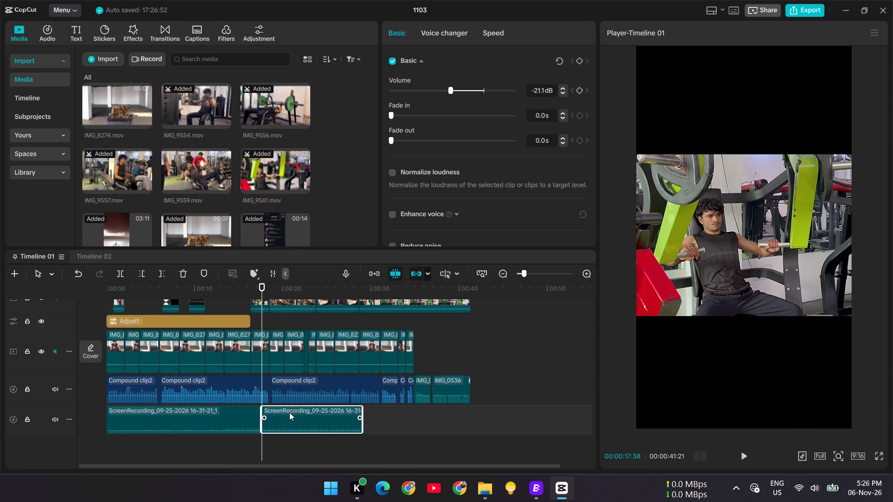
{"action": "key", "text": "ctrl+c"}
{"action": "left_click_drag", "start_coordinate": [357, 290], "coordinate": [363, 291]}
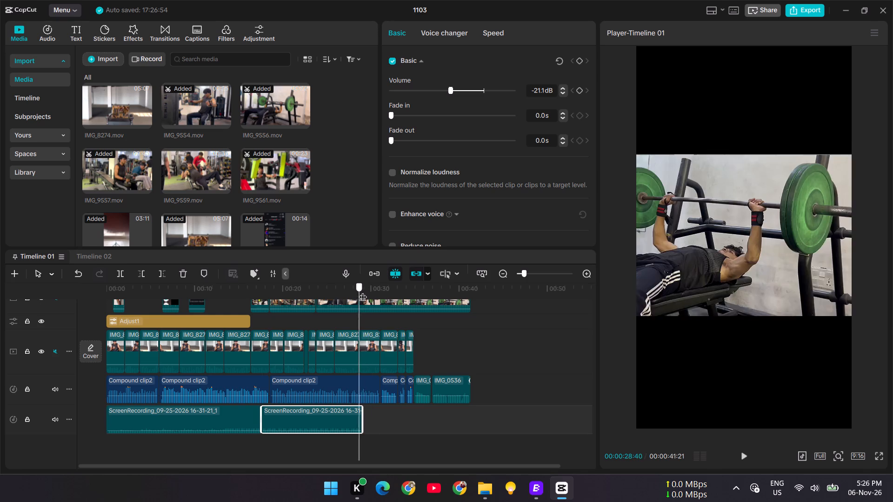
{"action": "left_click_drag", "start_coordinate": [363, 291], "coordinate": [366, 291]}
{"action": "key", "text": "ctrl+v"}
{"action": "left_click_drag", "start_coordinate": [364, 286], "coordinate": [252, 309]}
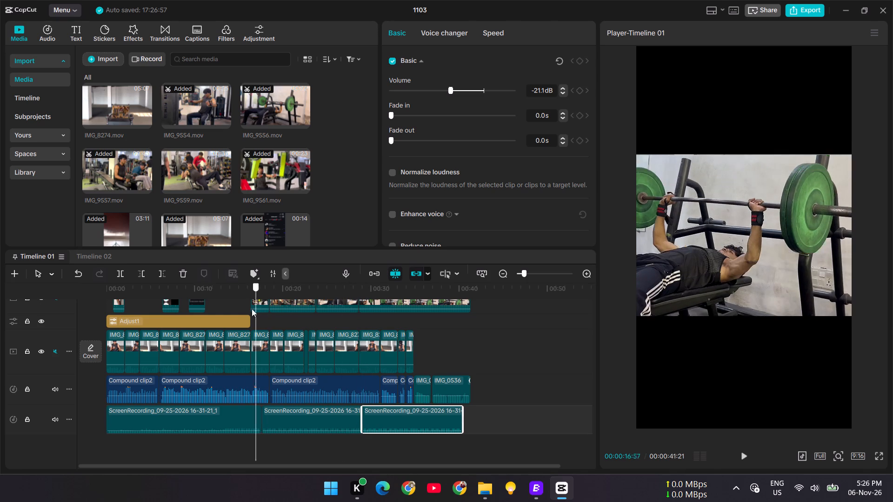
{"action": "left_click_drag", "start_coordinate": [252, 309], "coordinate": [246, 310]}
{"action": "key", "text": "space"}
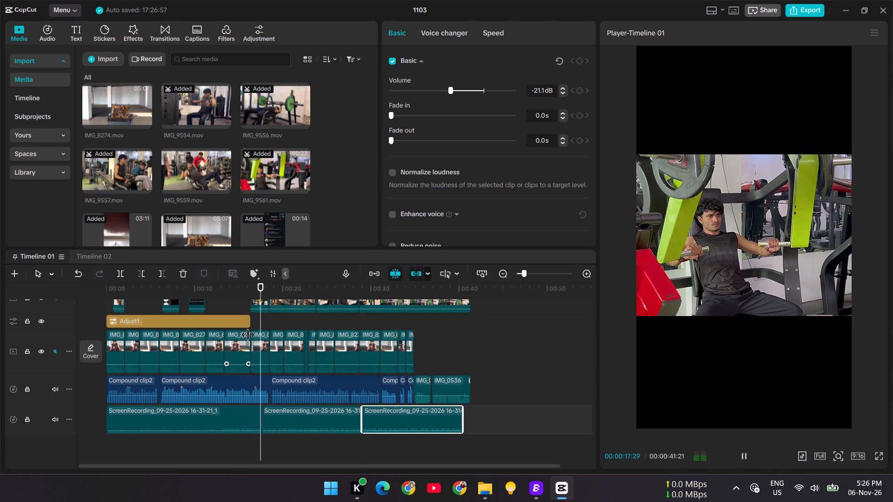
{"action": "left_click", "coordinate": [349, 284]}
{"action": "key", "text": "space"}
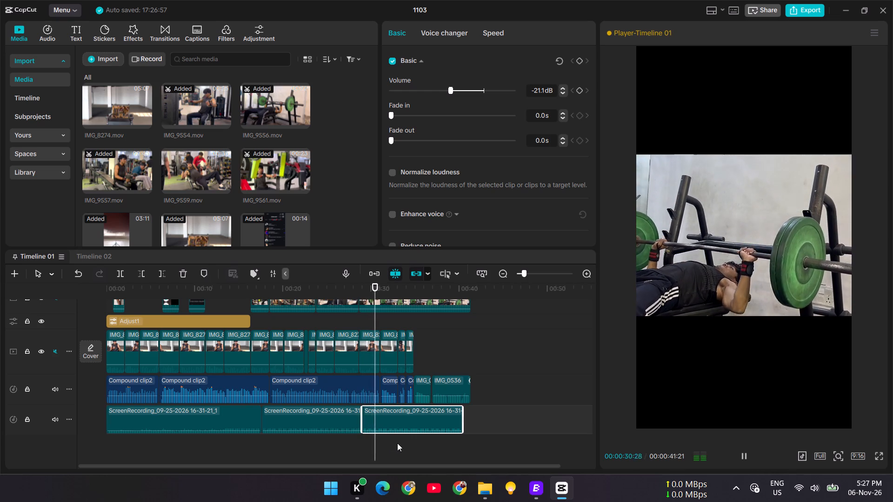
Move the pasted audio piece to end with the video, extend its start back to close the gap, and play the ending.
{"action": "scroll", "coordinate": [448, 373], "scroll_direction": "up", "scroll_amount": 3}
{"action": "scroll", "coordinate": [448, 373], "scroll_direction": "down", "scroll_amount": 6}
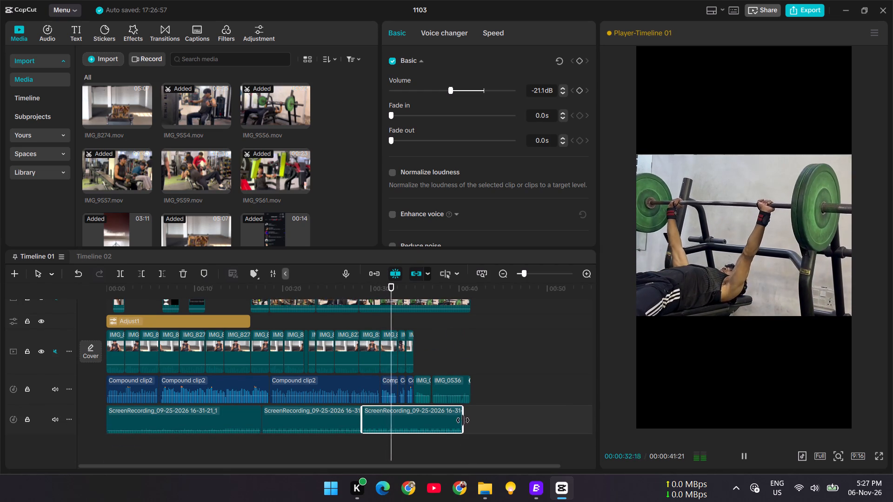
{"action": "left_click_drag", "start_coordinate": [402, 418], "coordinate": [413, 420]}
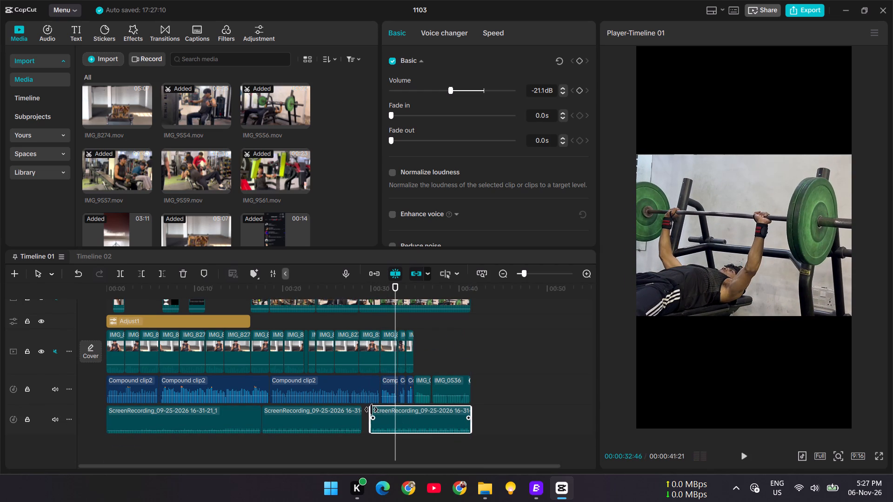
{"action": "left_click_drag", "start_coordinate": [371, 410], "coordinate": [351, 412]}
{"action": "left_click", "coordinate": [352, 282]}
{"action": "key", "text": "space"}
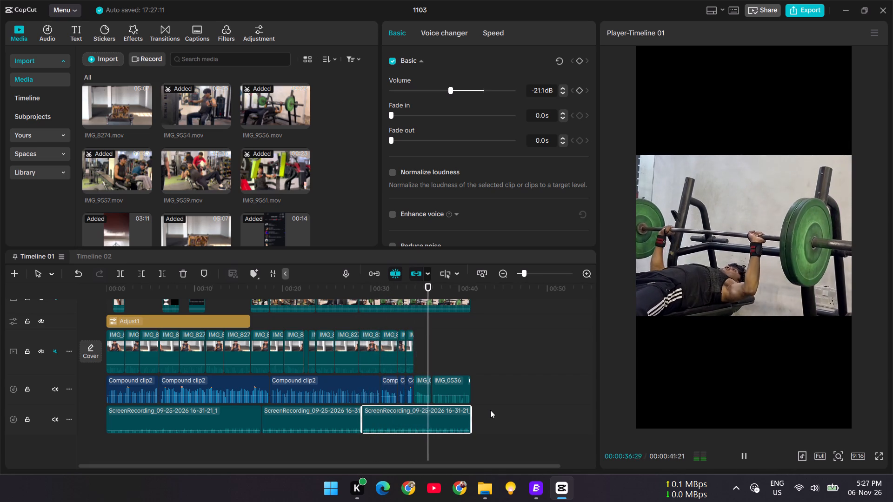
{"action": "scroll", "coordinate": [501, 352], "scroll_direction": "up", "scroll_amount": 6}
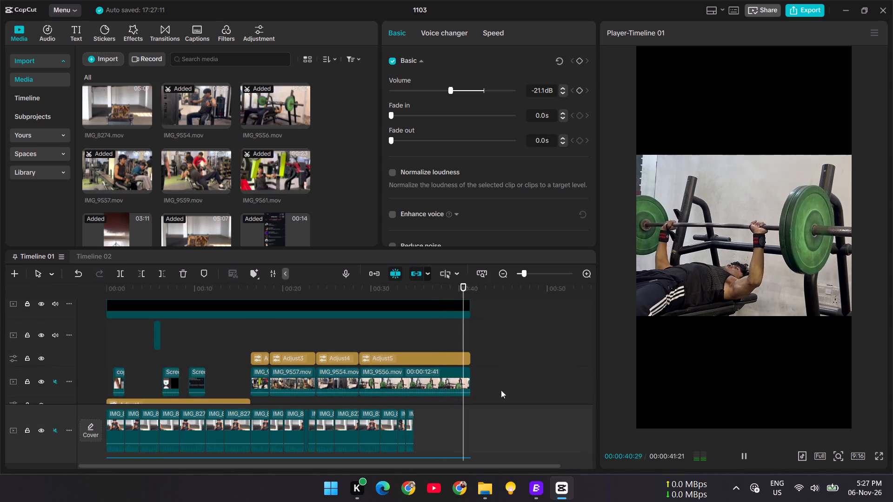
Export the timeline as a video named chest2.
{"action": "left_click", "coordinate": [786, 9]}
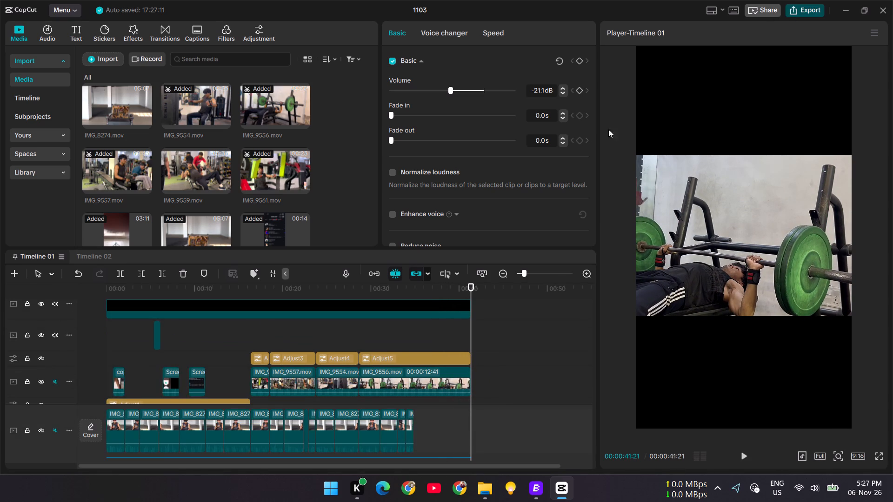
{"action": "left_click_drag", "start_coordinate": [543, 101], "coordinate": [465, 103]}
{"action": "key", "text": "c"}
{"action": "type", "text": "he"}
{"action": "key", "text": "s"}
{"action": "key", "text": "t"}
{"action": "key", "text": "2"}
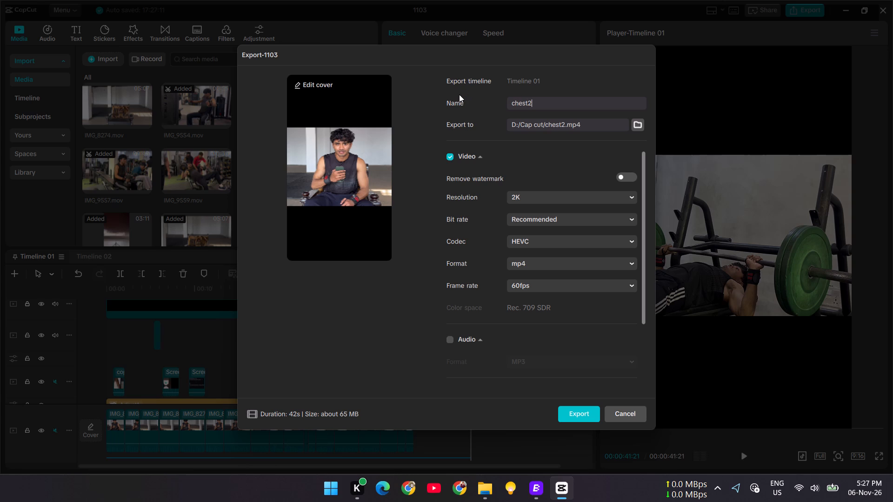
{"action": "left_click", "coordinate": [588, 410]}
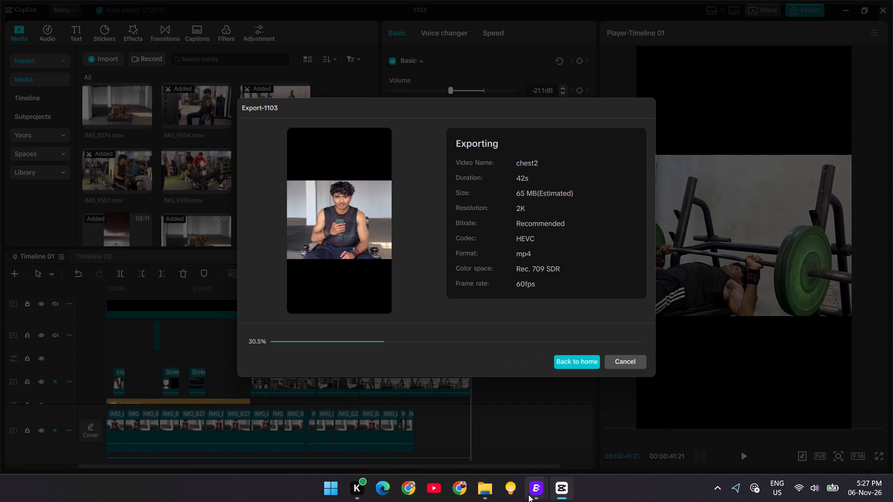
Switch to Blip, dismiss the finished chest.mp4 transfer, and send chest2 from the Cap cut export folder to the iPhone 13.
{"action": "left_click", "coordinate": [528, 495]}
{"action": "left_click", "coordinate": [573, 430]}
{"action": "left_click", "coordinate": [477, 321]}
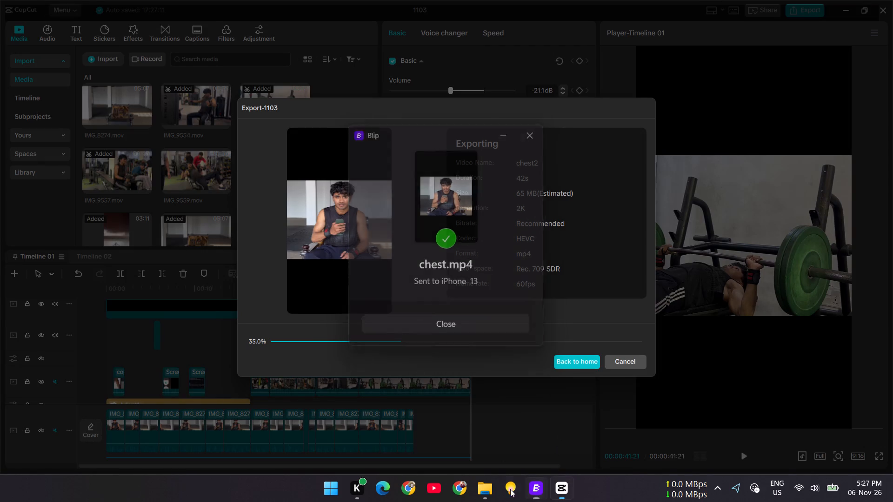
{"action": "left_click", "coordinate": [529, 490]}
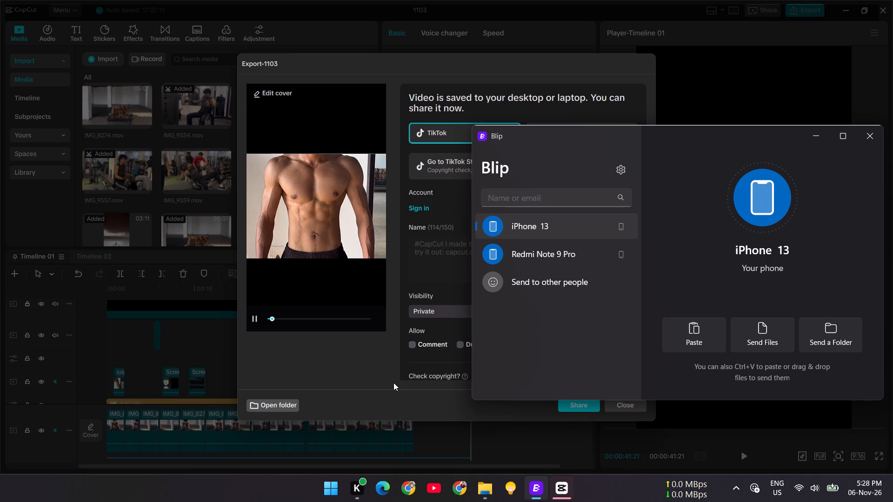
{"action": "left_click", "coordinate": [273, 405]}
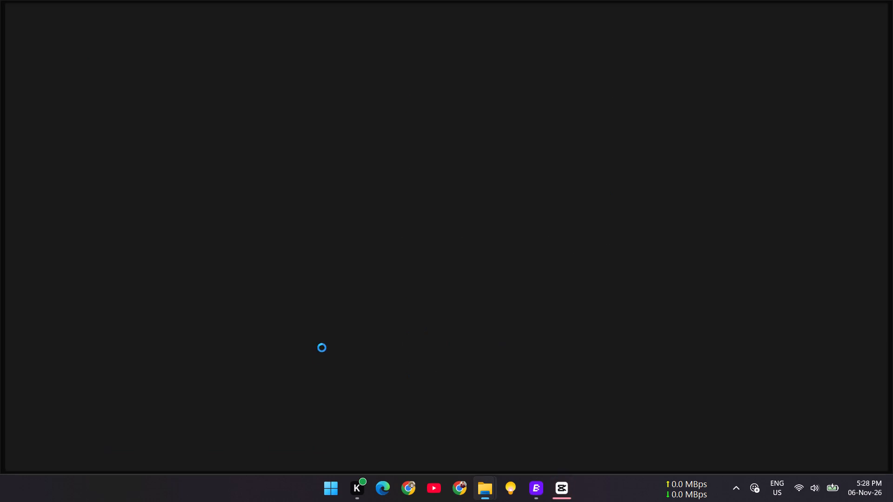
{"action": "left_click", "coordinate": [530, 484]}
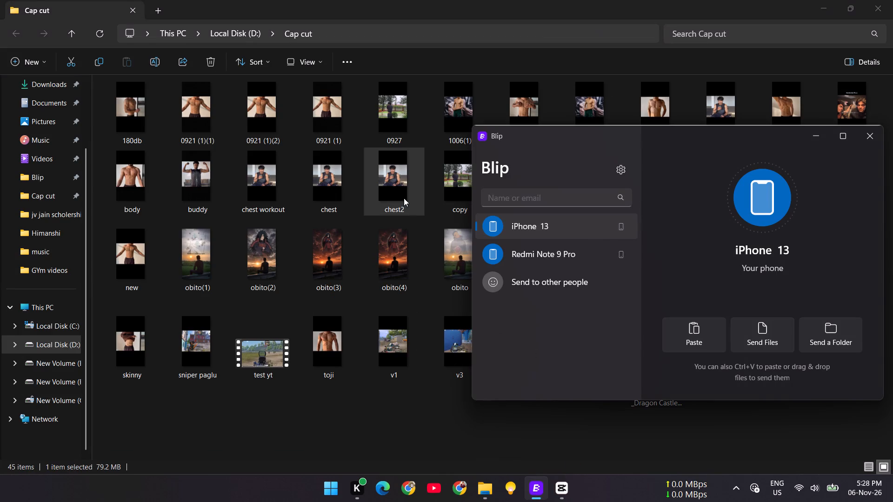
{"action": "left_click_drag", "start_coordinate": [402, 189], "coordinate": [658, 254]}
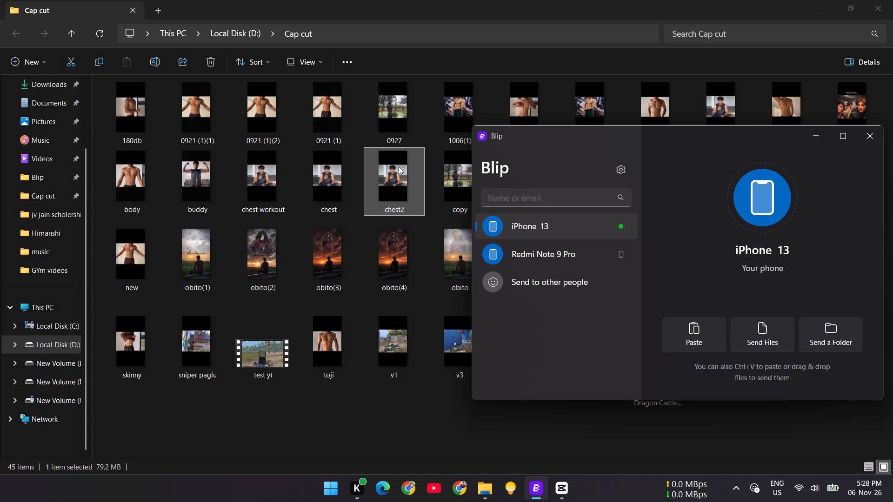
{"action": "left_click_drag", "start_coordinate": [398, 166], "coordinate": [611, 265]}
{"action": "left_click_drag", "start_coordinate": [394, 168], "coordinate": [751, 236]}
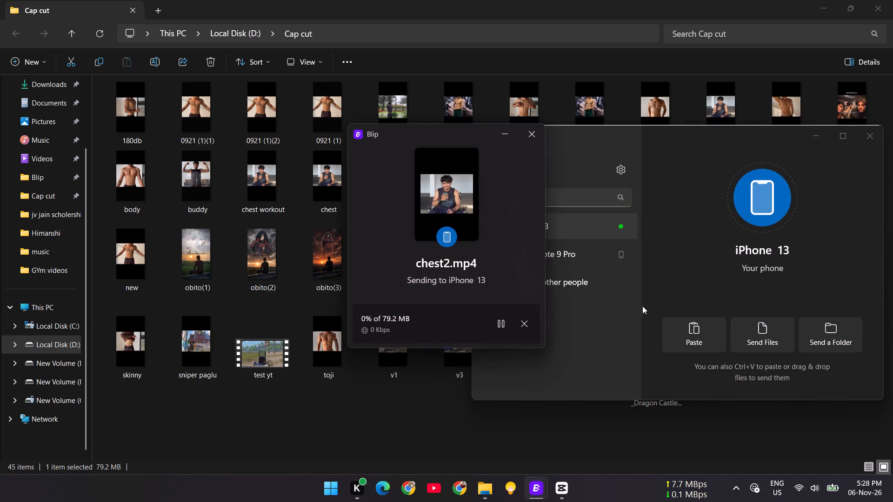
Return to CapCut, dismiss the finished export, and close project 1103.
{"action": "left_click", "coordinate": [573, 483]}
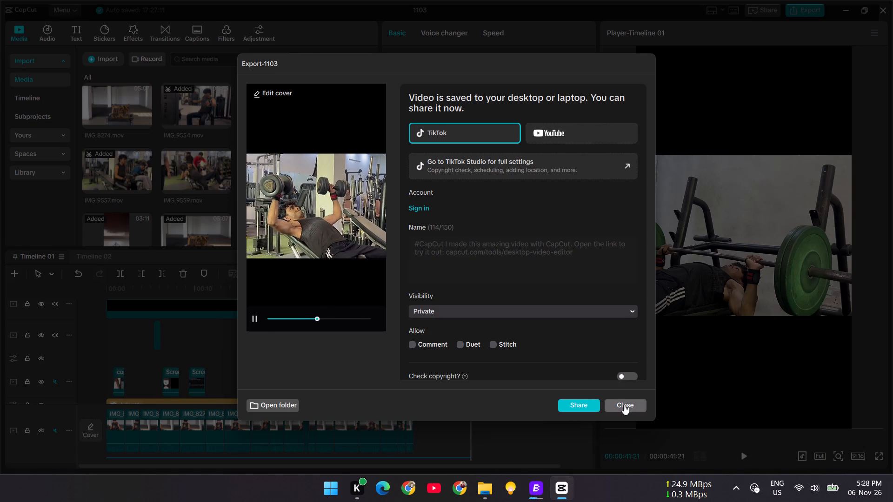
{"action": "left_click", "coordinate": [624, 404]}
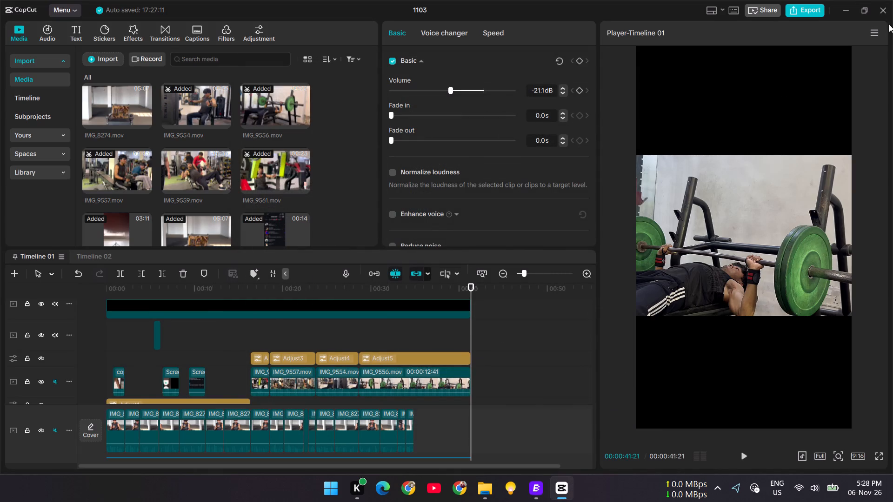
{"action": "left_click", "coordinate": [885, 13]}
Open project 1105 and play its timeline up to about 8 seconds.
{"action": "scroll", "coordinate": [232, 376], "scroll_direction": "down", "scroll_amount": 7}
{"action": "left_click", "coordinate": [271, 311]}
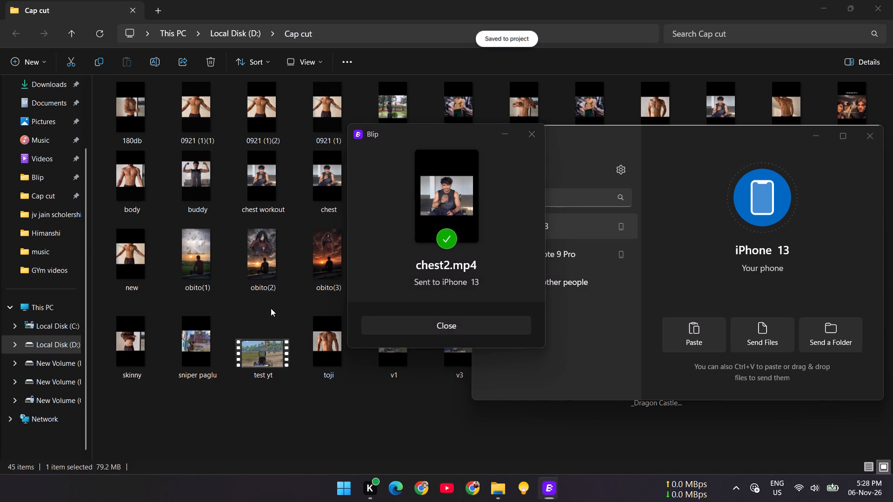
{"action": "key", "text": "space"}
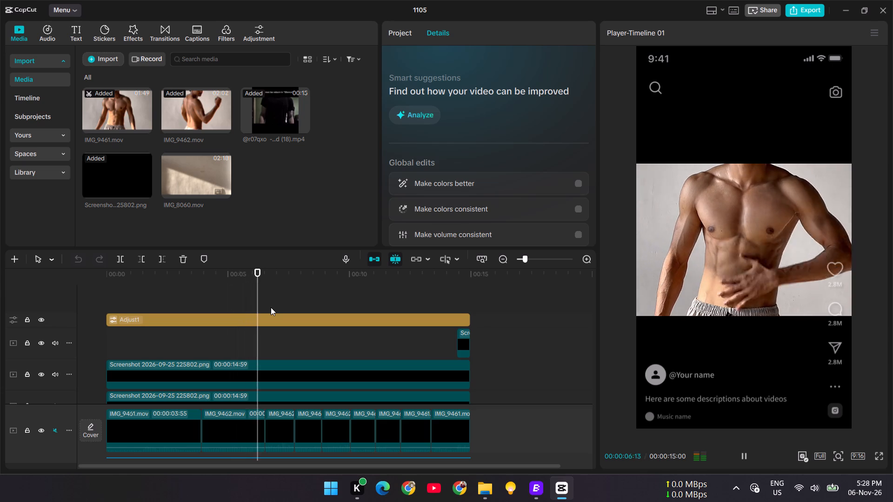
{"action": "key", "text": "space"}
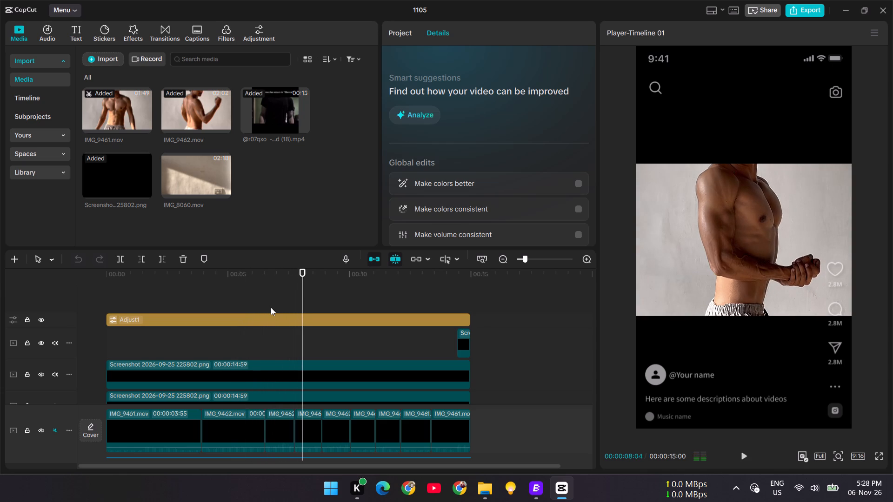
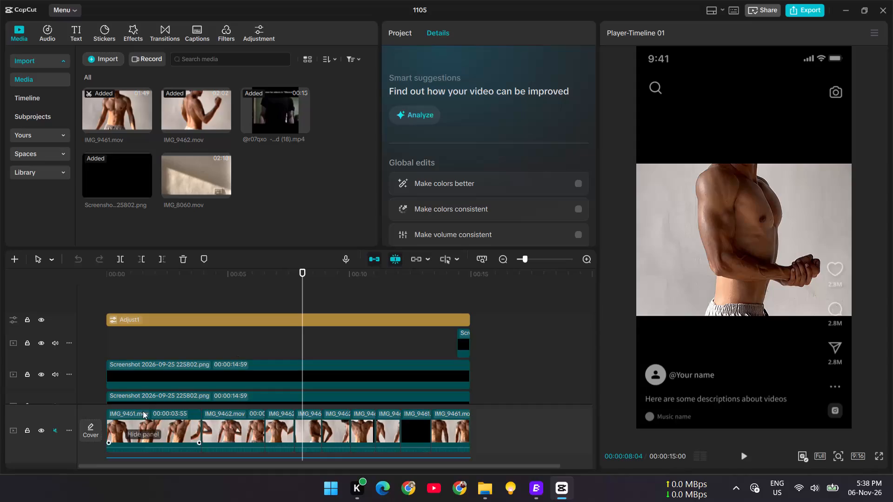
Play the rest of project 1105's timeline from about 8 seconds and close the project.
{"action": "key", "text": "space"}
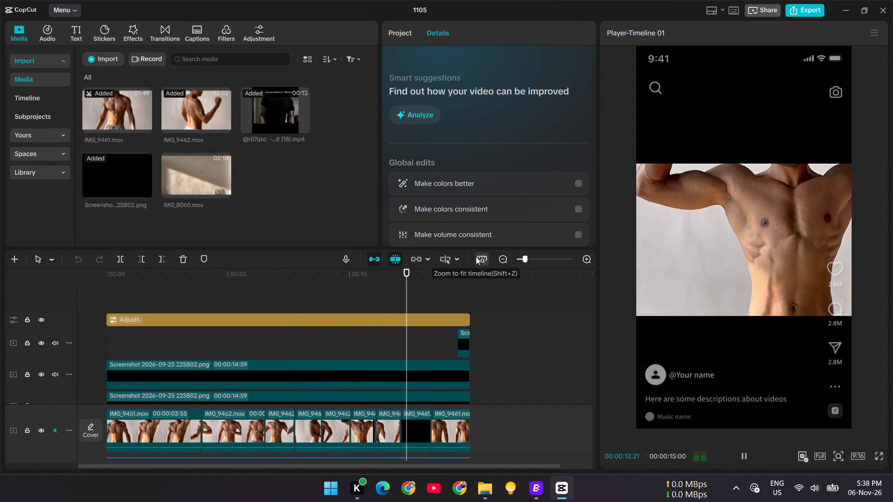
{"action": "left_click", "coordinate": [883, 14]}
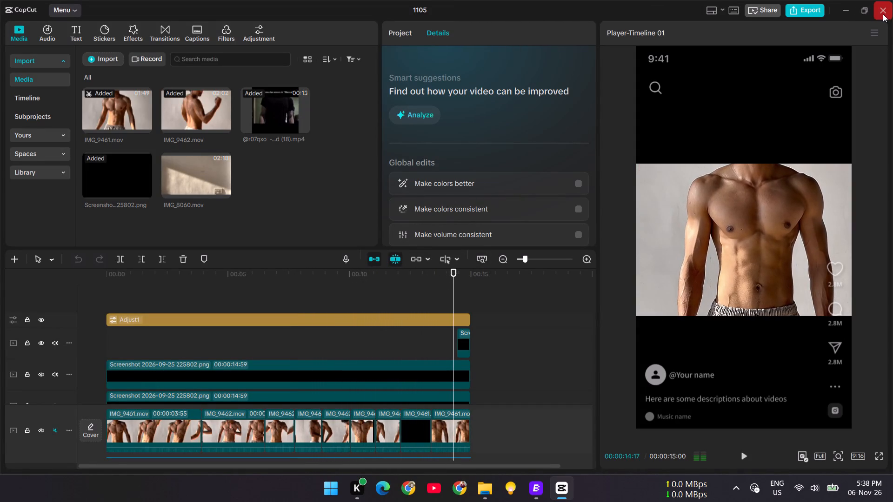
Open project 1105 (2) from the project list.
{"action": "scroll", "coordinate": [300, 419], "scroll_direction": "down", "scroll_amount": 3}
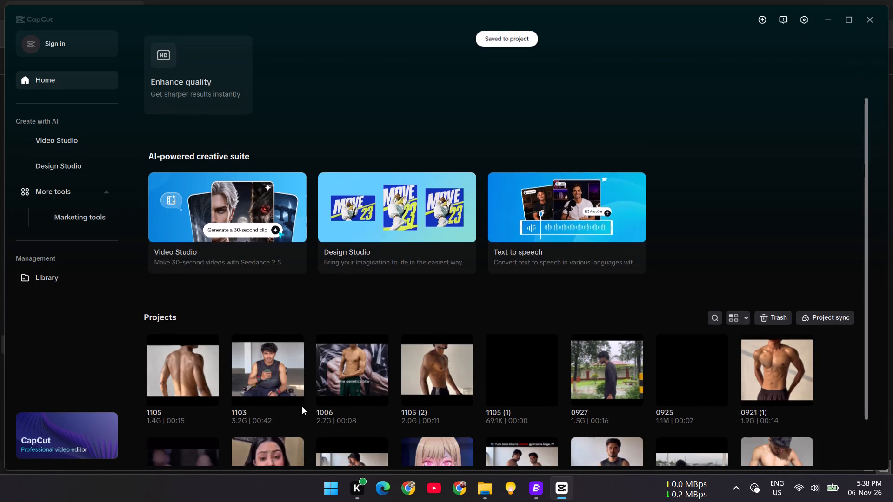
{"action": "left_click", "coordinate": [433, 375]}
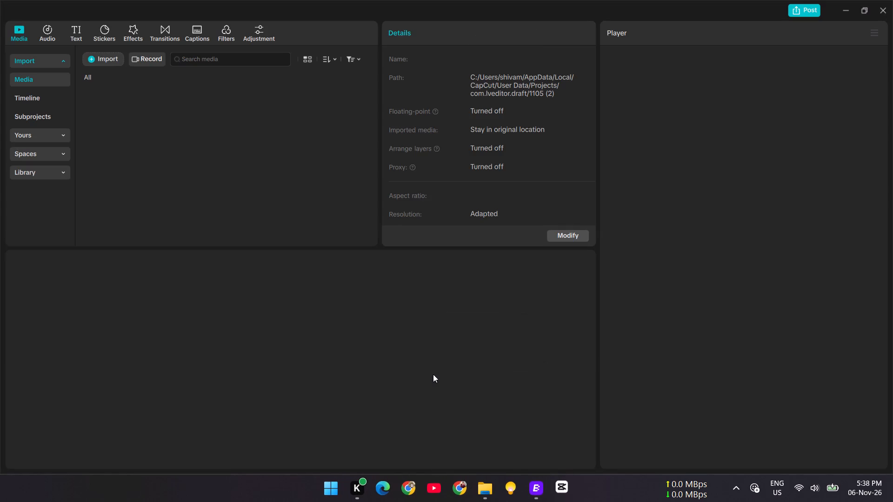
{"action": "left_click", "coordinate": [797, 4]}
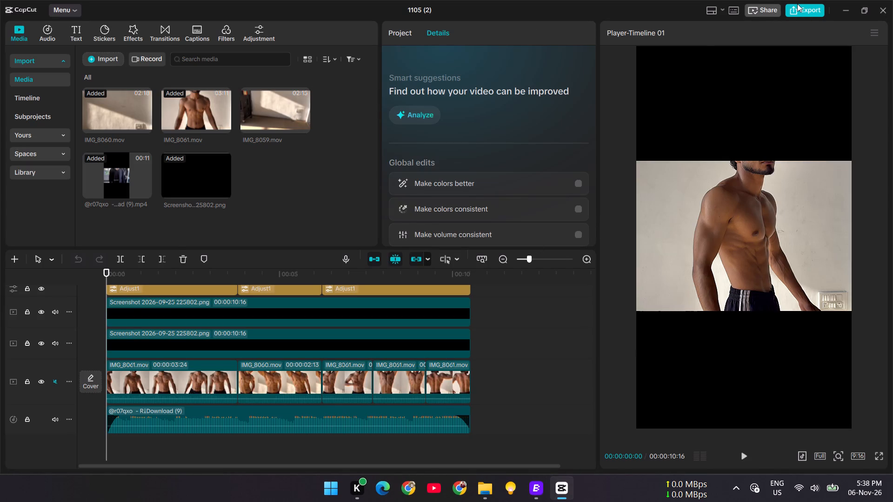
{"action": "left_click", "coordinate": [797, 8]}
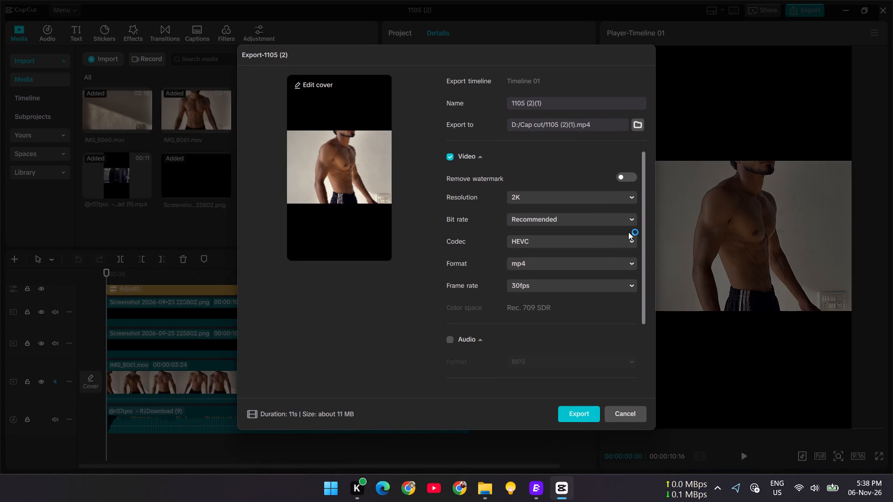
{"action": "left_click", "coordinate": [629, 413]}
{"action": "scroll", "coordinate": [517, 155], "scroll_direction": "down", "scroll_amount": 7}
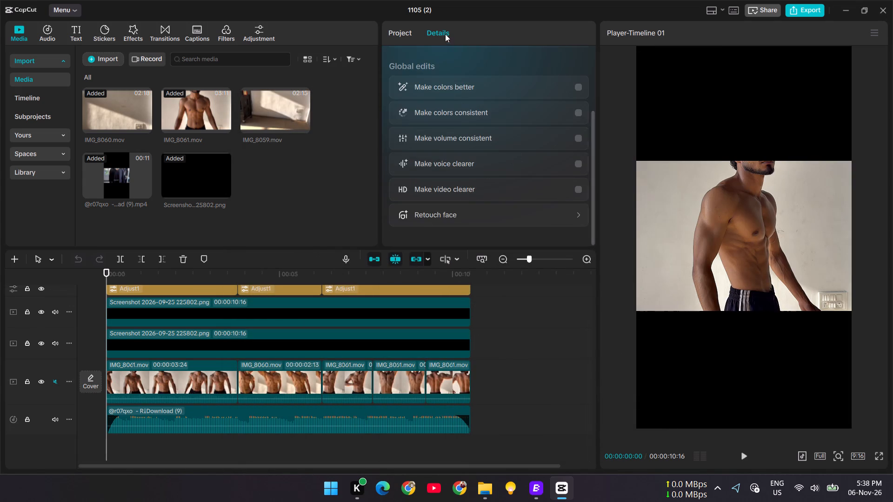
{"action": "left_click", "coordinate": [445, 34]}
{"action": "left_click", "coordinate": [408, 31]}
Export the timeline as a 2K, 30 fps mp4 video to the Cap cut folder under the default name, and close project 1105 (2).
{"action": "left_click", "coordinate": [802, 10]}
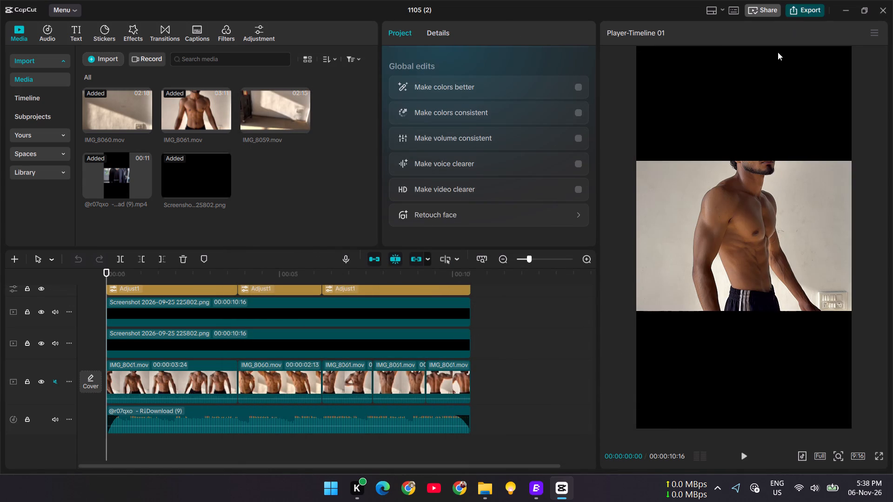
{"action": "left_click", "coordinate": [584, 284]}
{"action": "left_click", "coordinate": [545, 413]}
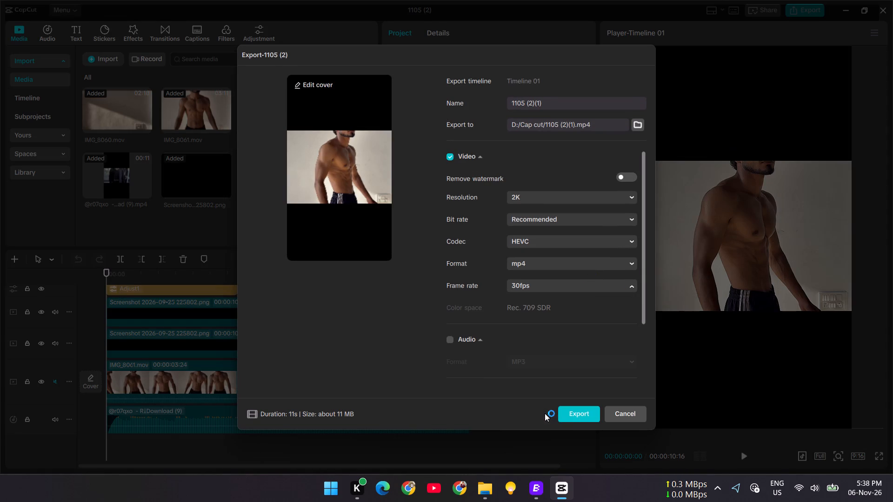
{"action": "left_click", "coordinate": [574, 412]}
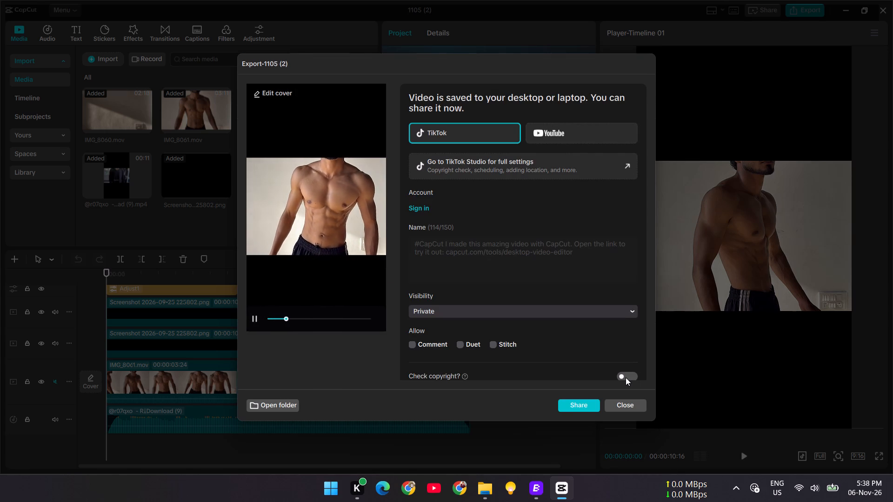
{"action": "left_click", "coordinate": [616, 406]}
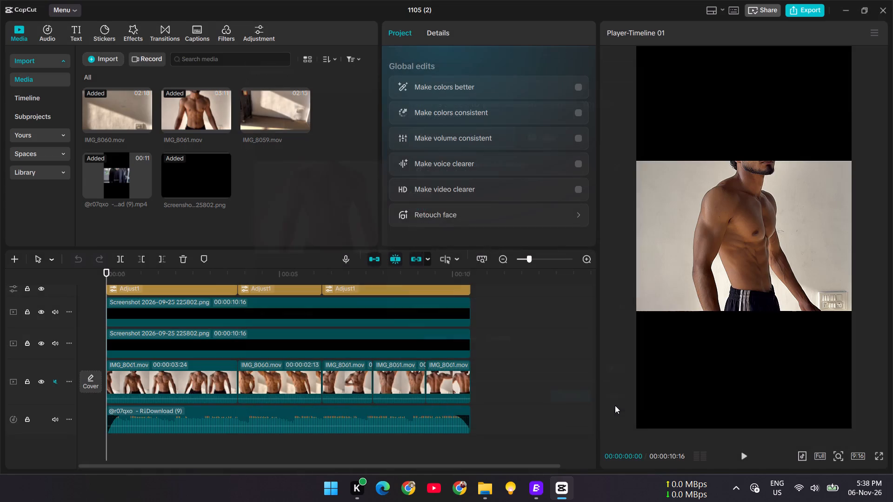
{"action": "left_click", "coordinate": [884, 7]}
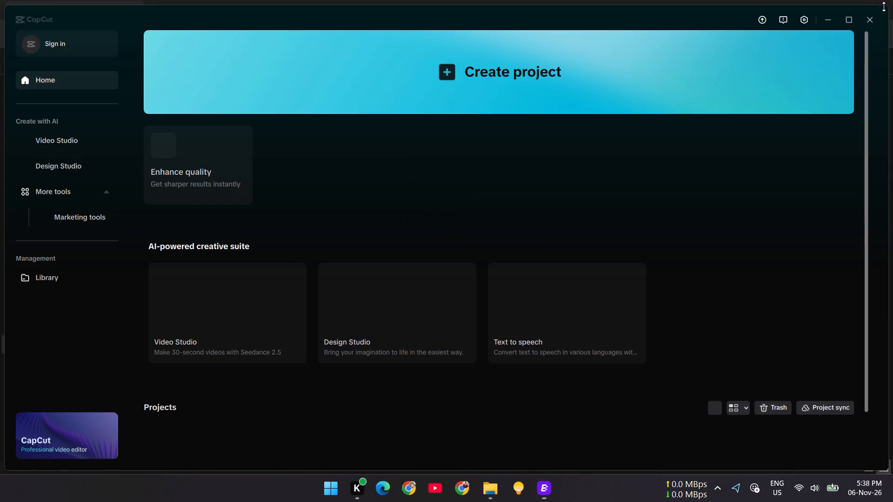